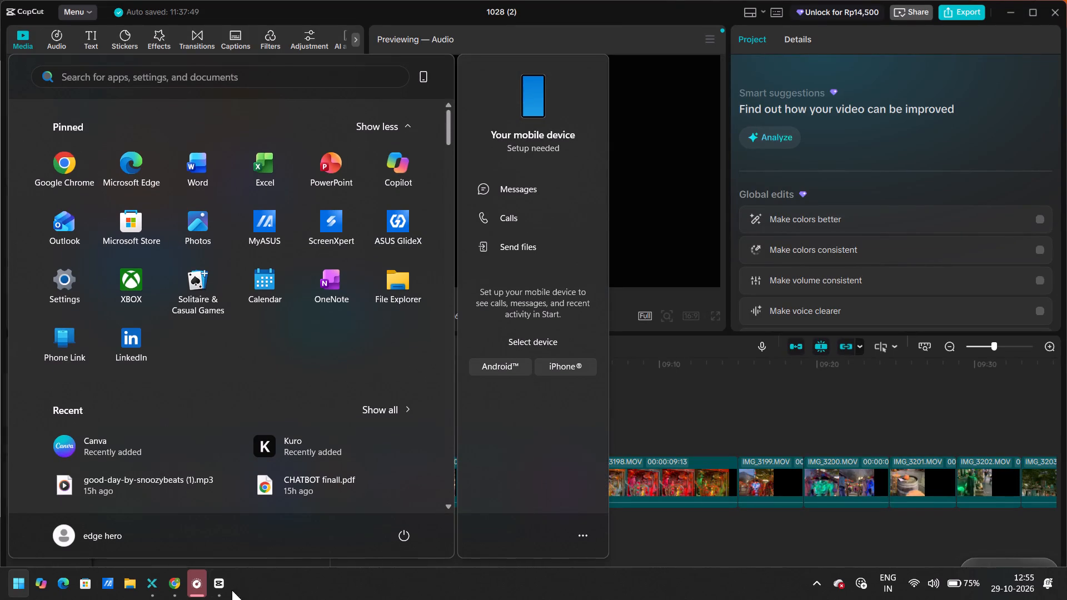
Switch to X-VPN and connect to the Free Servers.
left_click(150, 583)
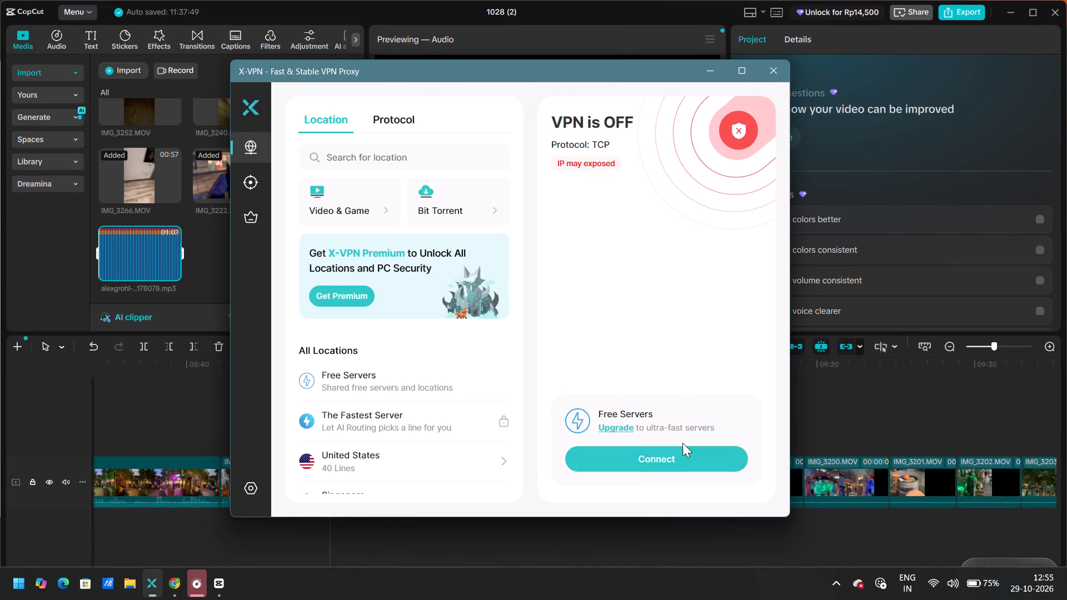
left_click(682, 442)
left_click(767, 389)
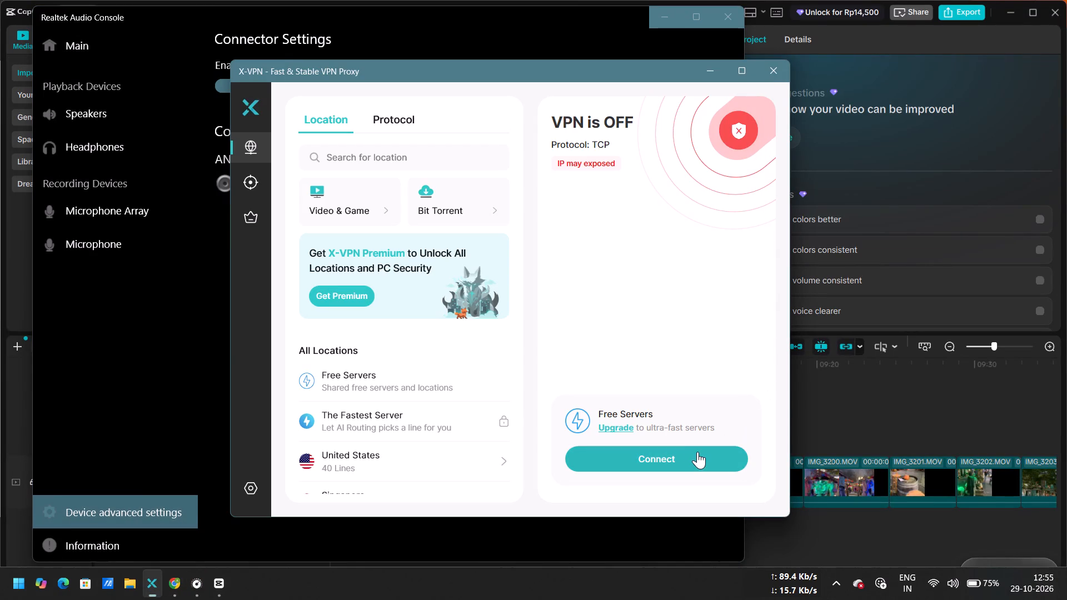
left_click(690, 455)
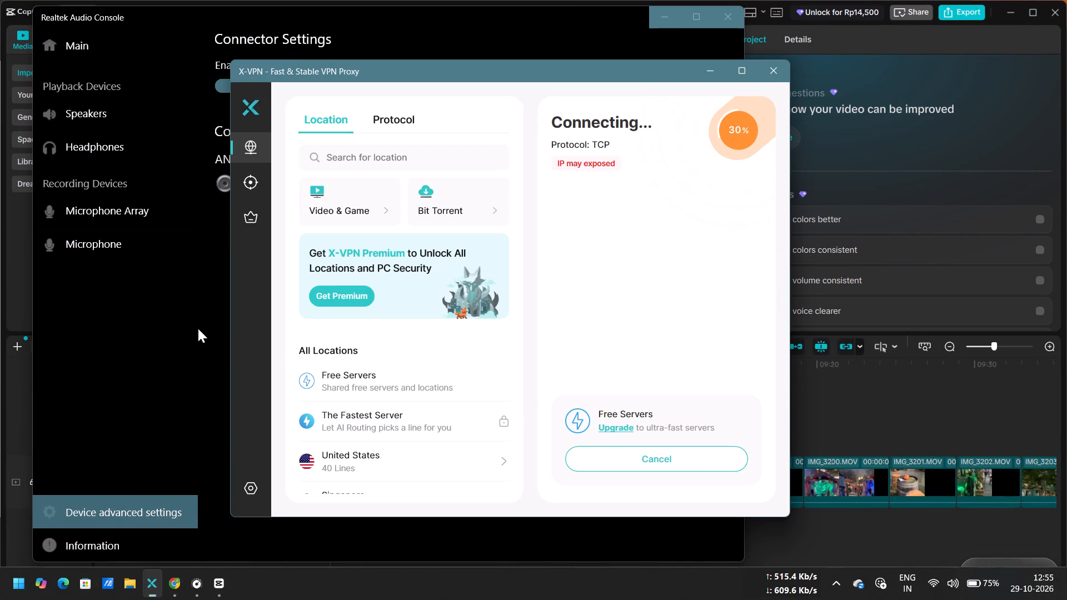
Open the Headphones playback settings in Realtek Audio Console and play the stereo test sound.
left_click(196, 329)
left_click(148, 116)
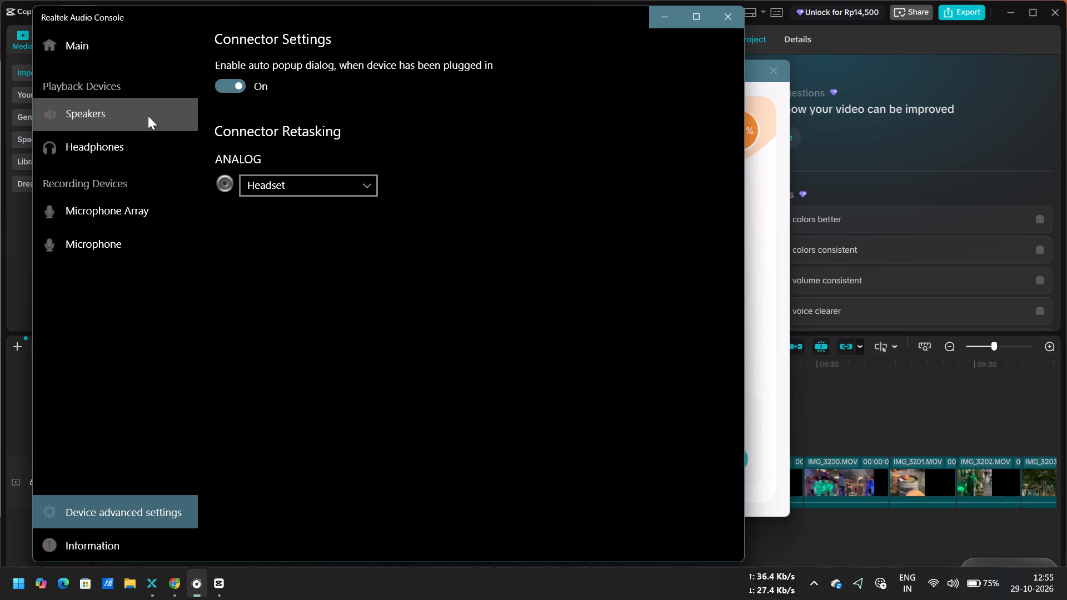
left_click(117, 152)
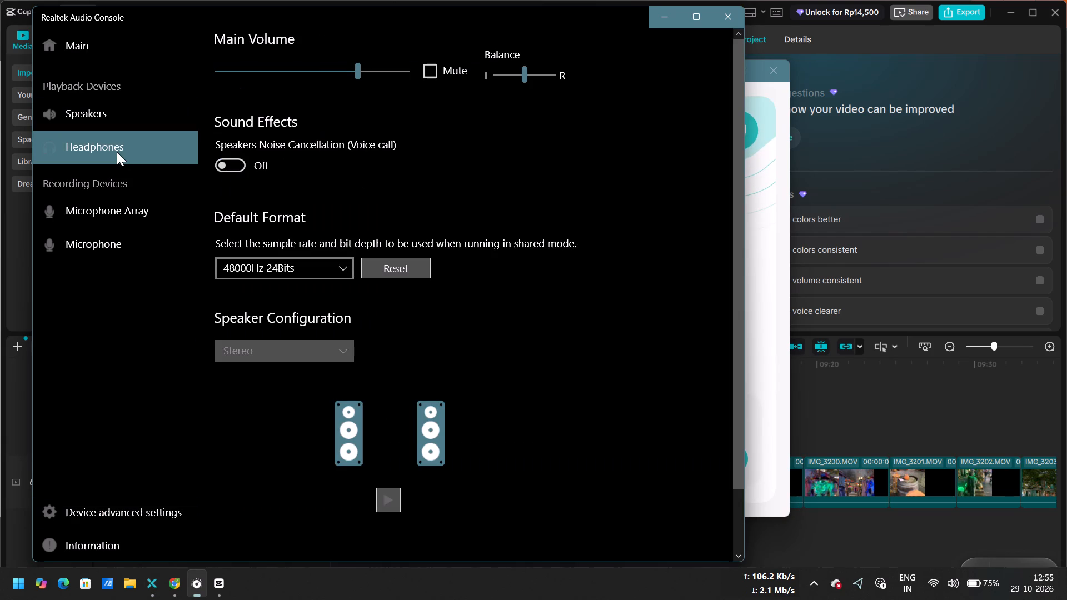
left_click(117, 152)
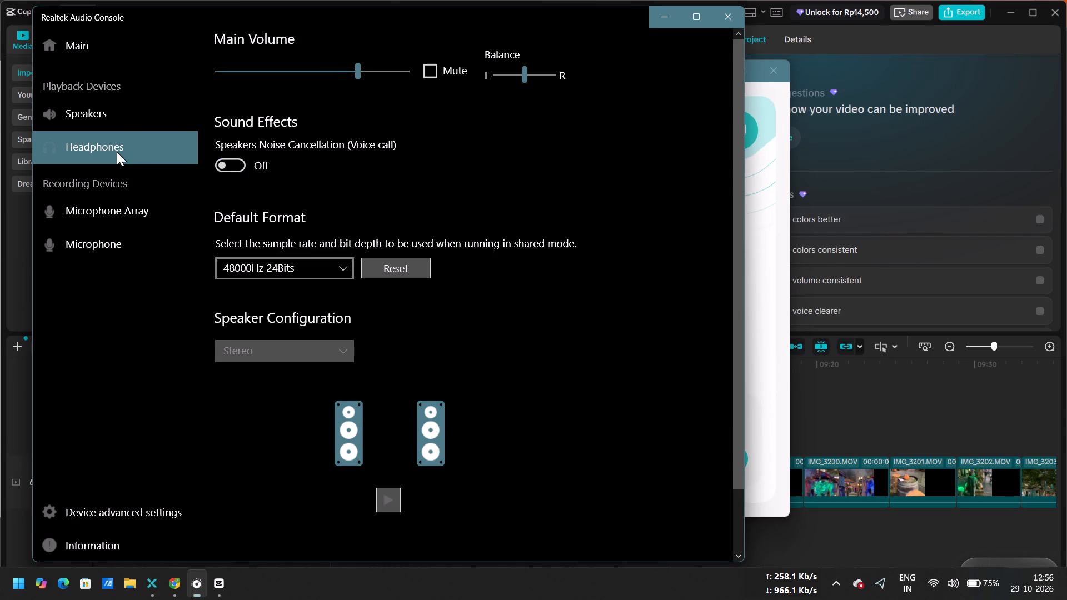
left_click(375, 70)
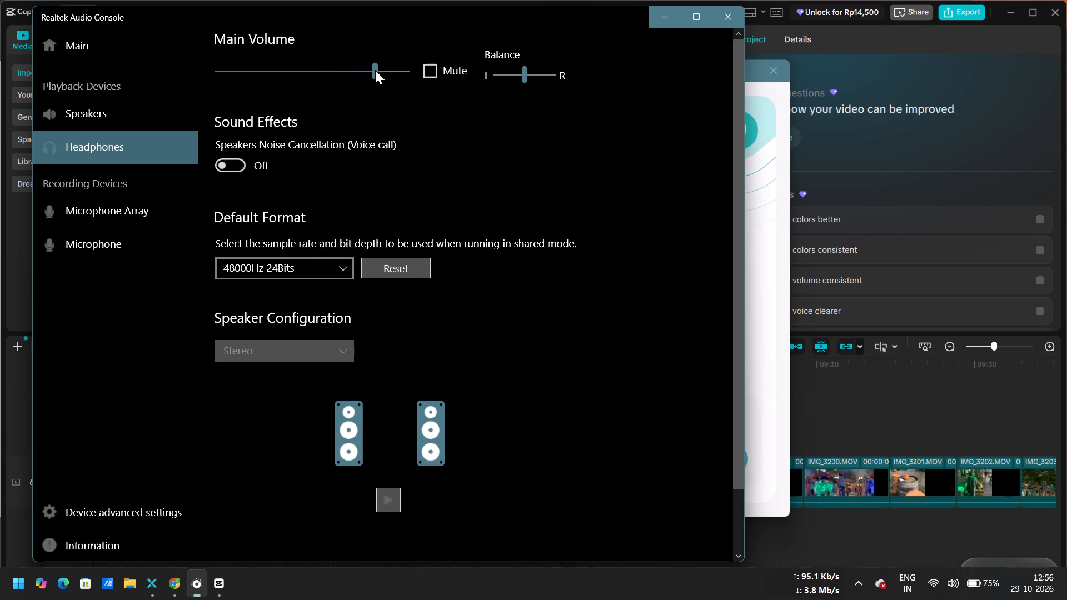
left_click_drag(375, 70, 358, 70)
left_click(385, 496)
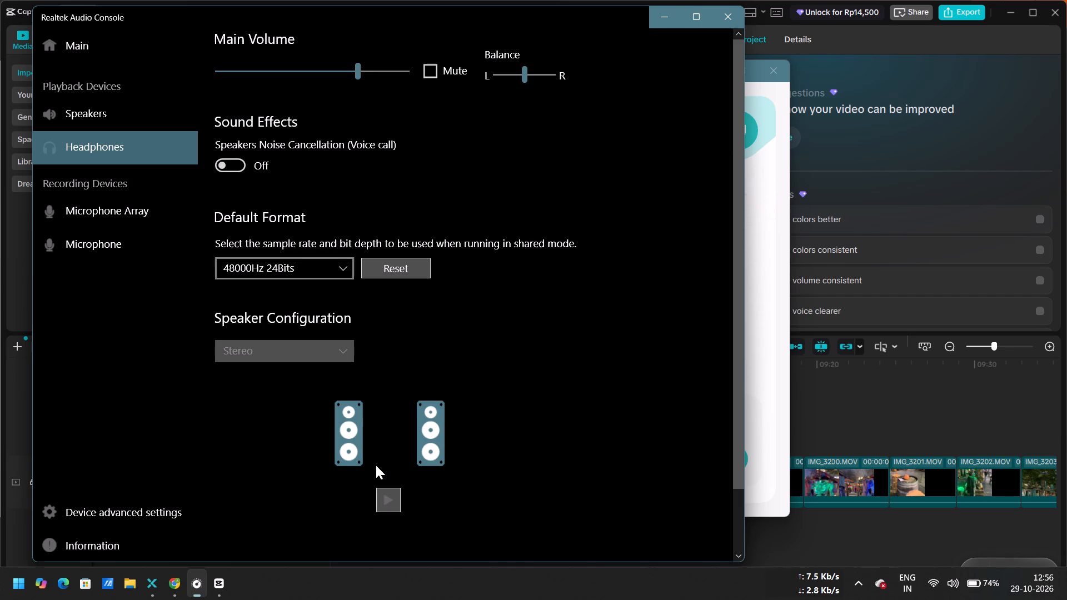
left_click(378, 493)
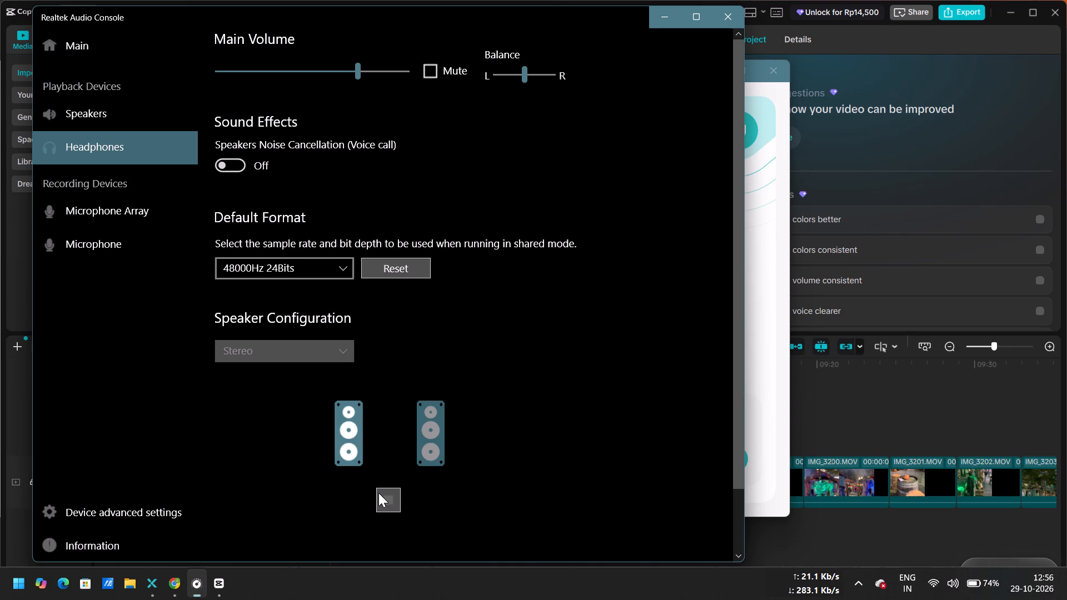
Minimise the X-VPN window and close Realtek Audio Console to get back to the CapCut project.
left_click(785, 371)
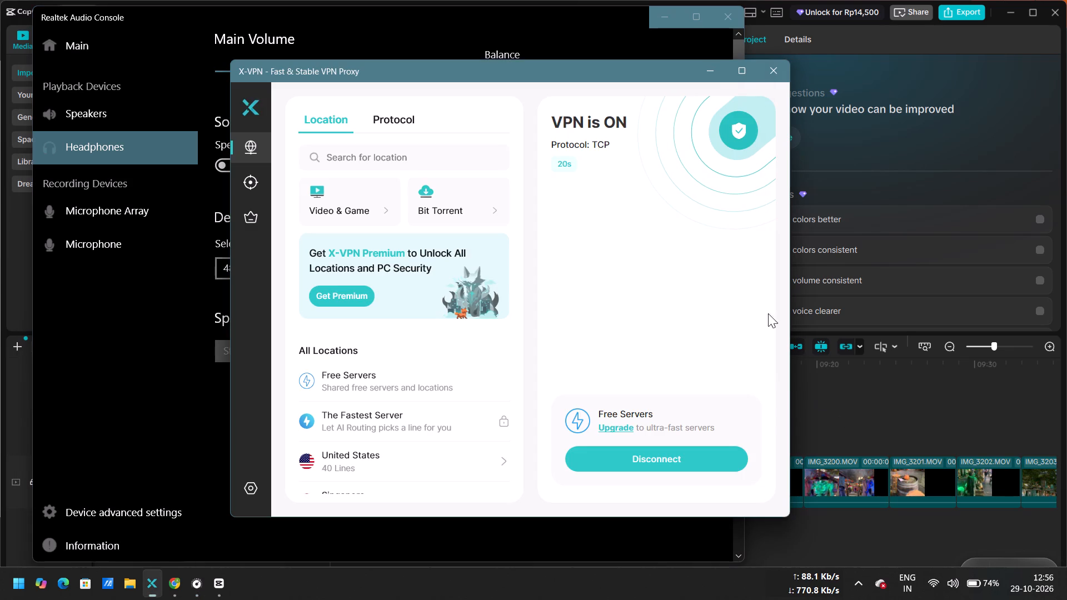
left_click(711, 69)
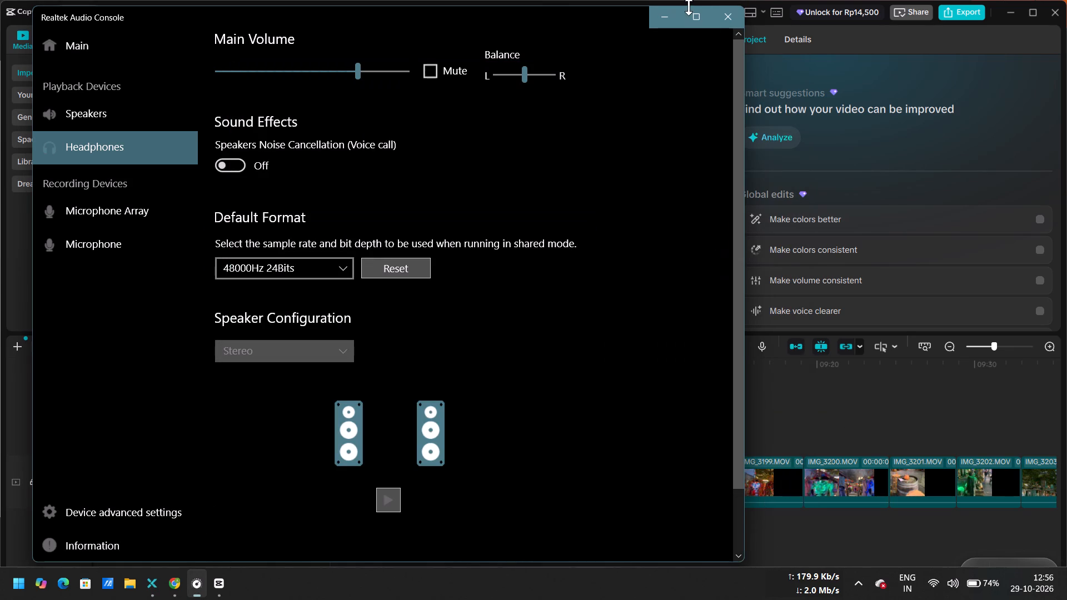
left_click(732, 17)
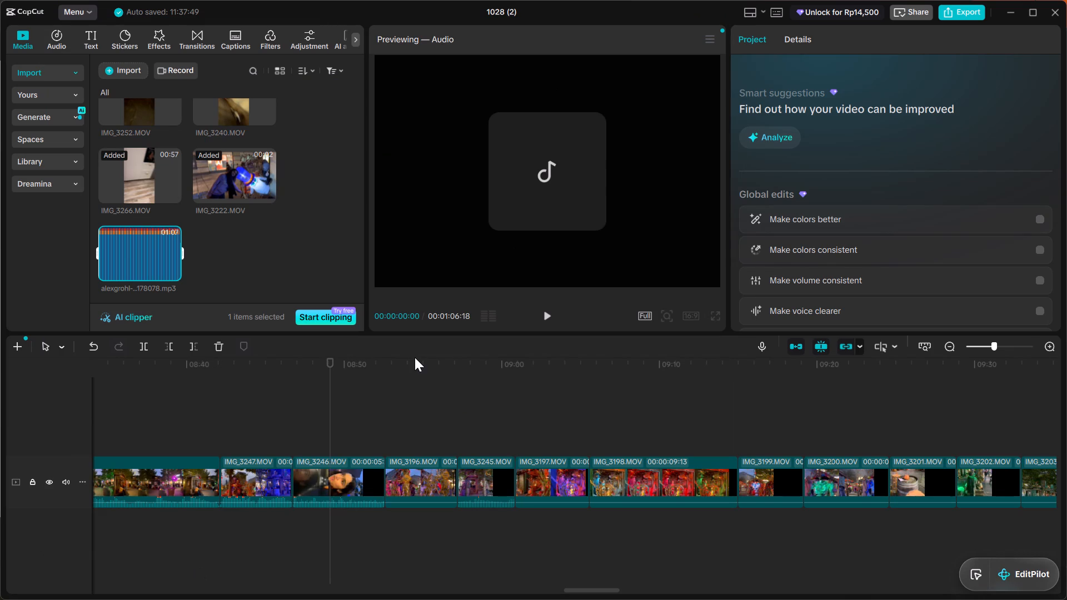
Preview the imported alexgrohl Halloween mp3 and add it on an audio track below the video, starting just after clip IMG_3246 begins.
left_click(323, 369)
key("space")
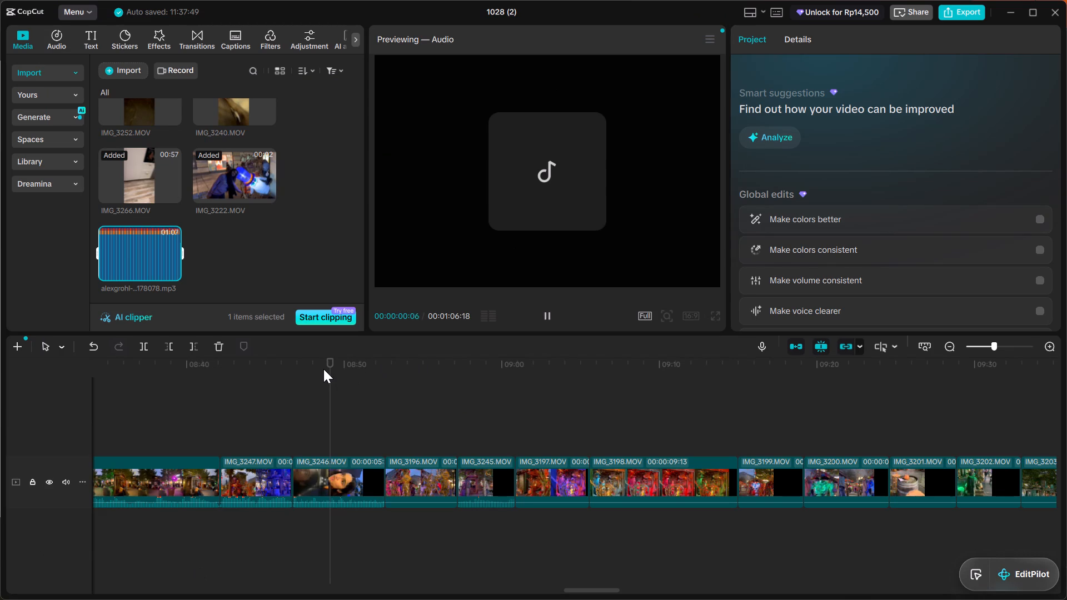
double_click(323, 369)
triple_click(333, 469)
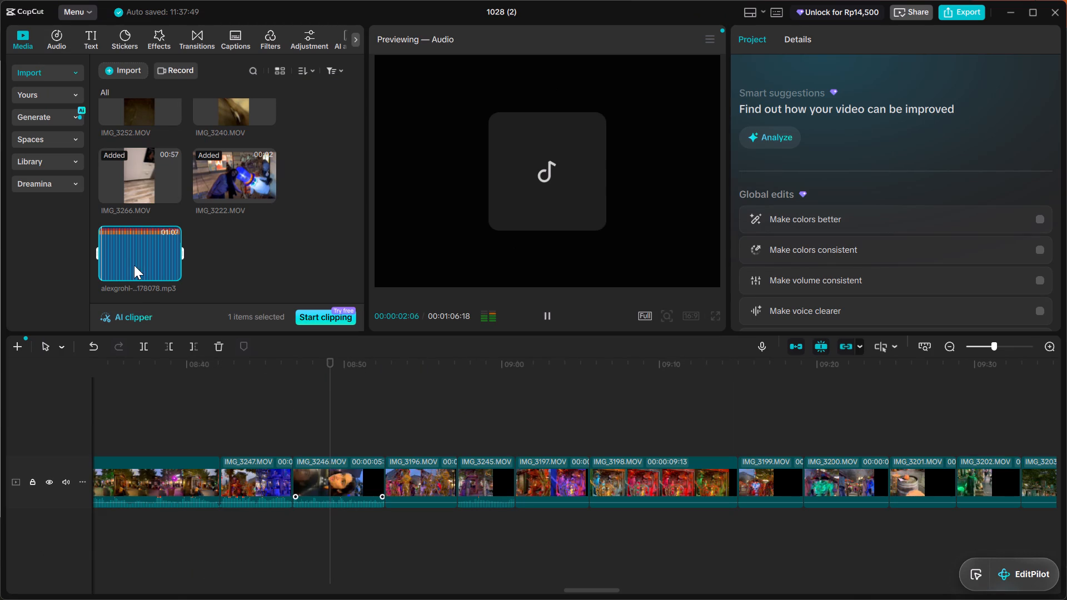
left_click_drag(134, 265, 307, 519)
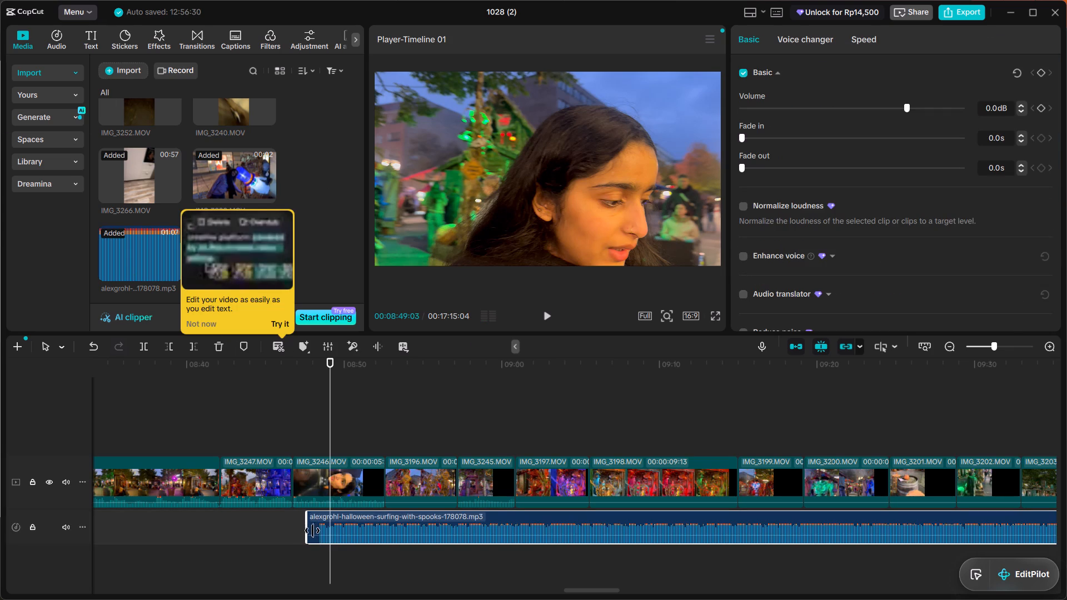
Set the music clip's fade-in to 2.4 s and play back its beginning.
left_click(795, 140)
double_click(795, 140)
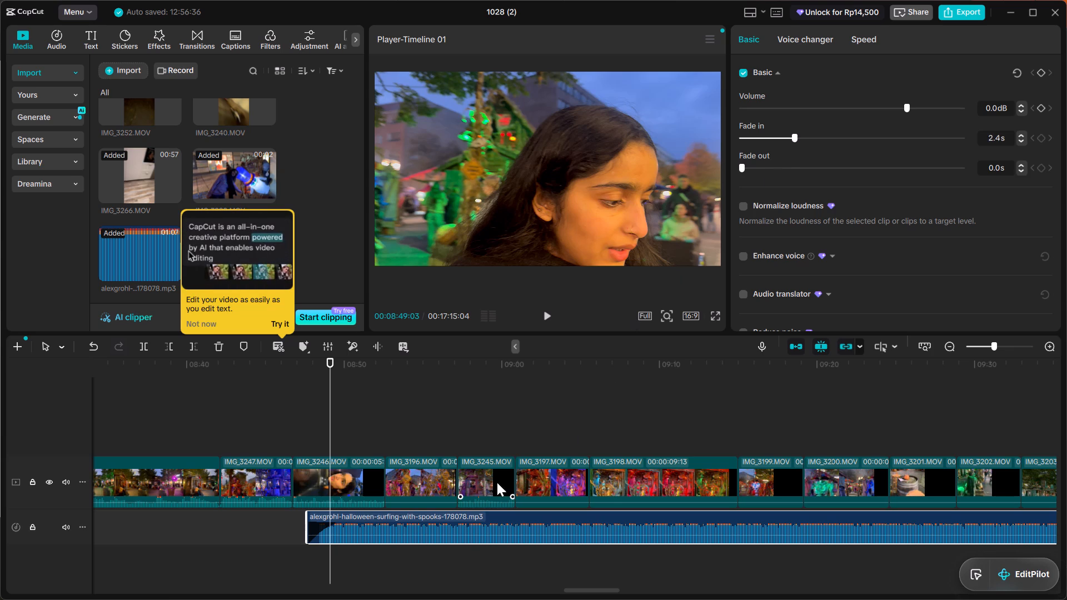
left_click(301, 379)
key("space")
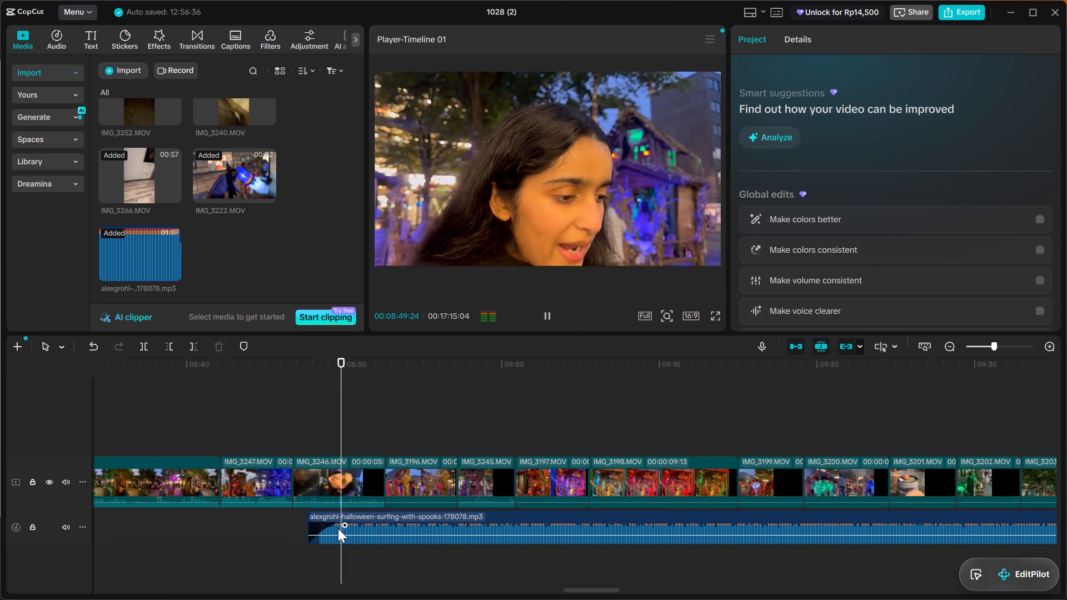
Set the music clip's fade-in to 4.6 s and play back its opening seconds.
left_click(490, 542)
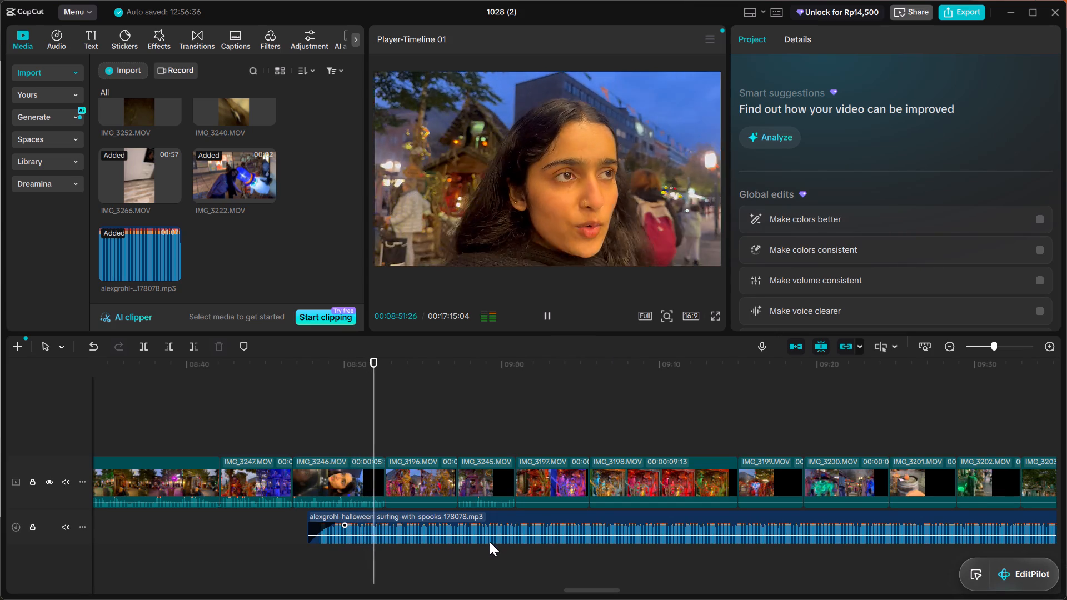
left_click(843, 138)
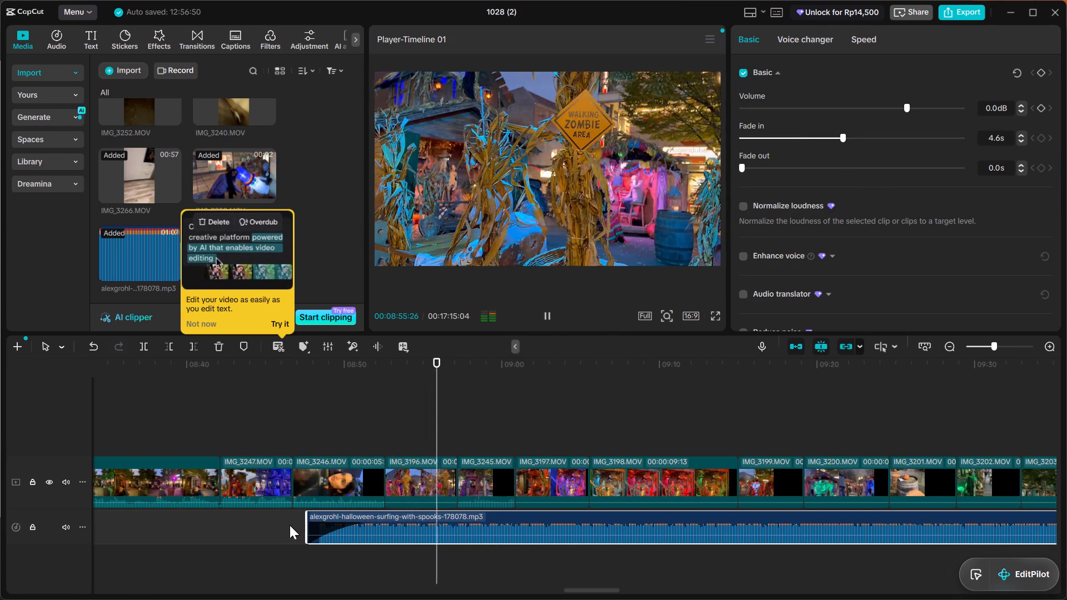
left_click(346, 374)
key("space")
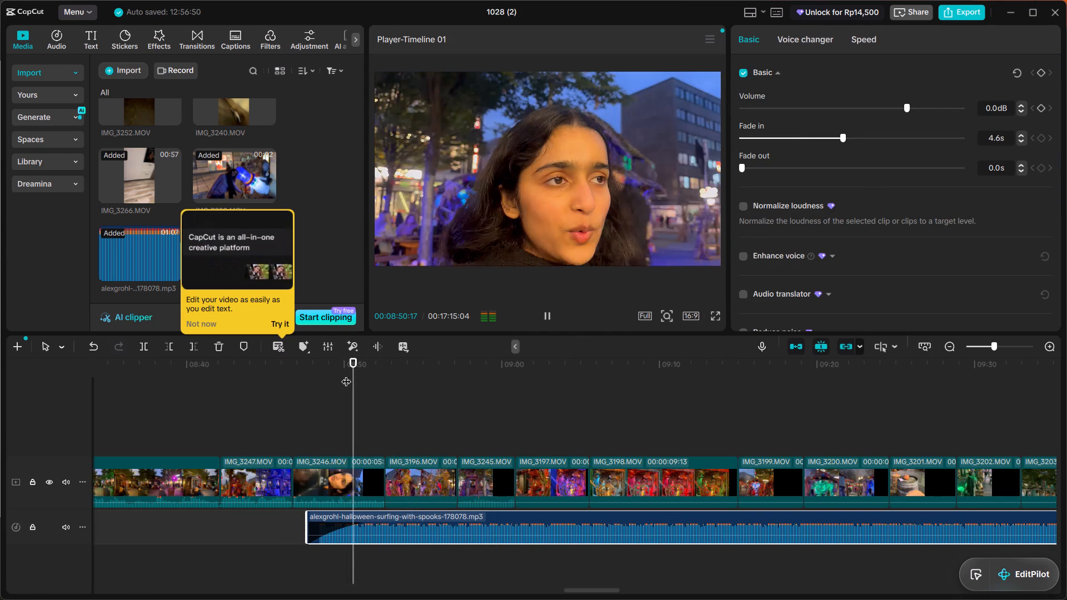
key("space")
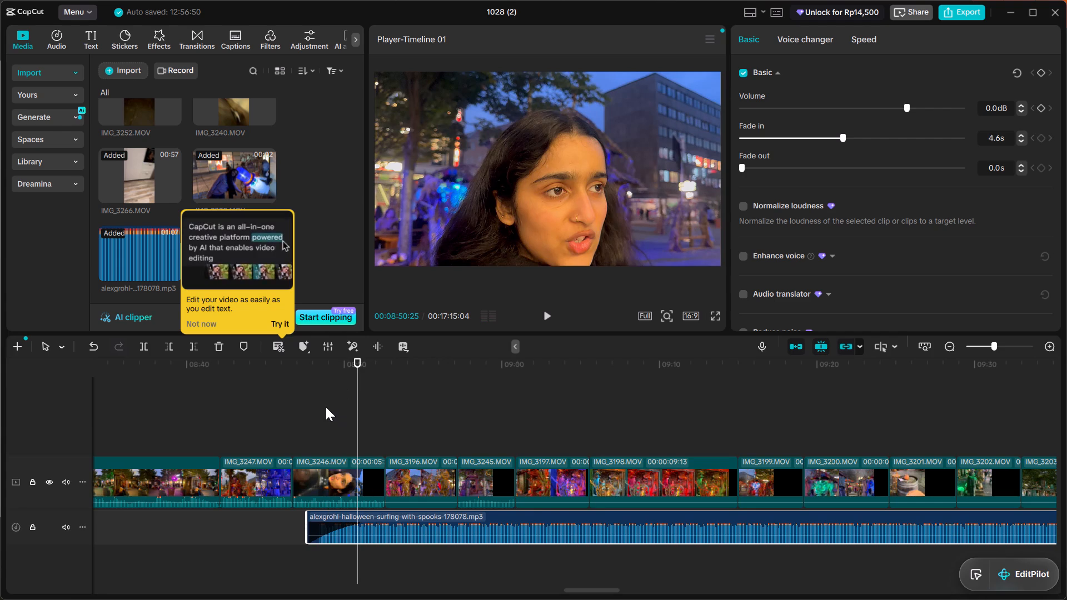
Add volume keyframes to the music clip at 00:08:48:03 and 00:08:52:18.
left_click(323, 376)
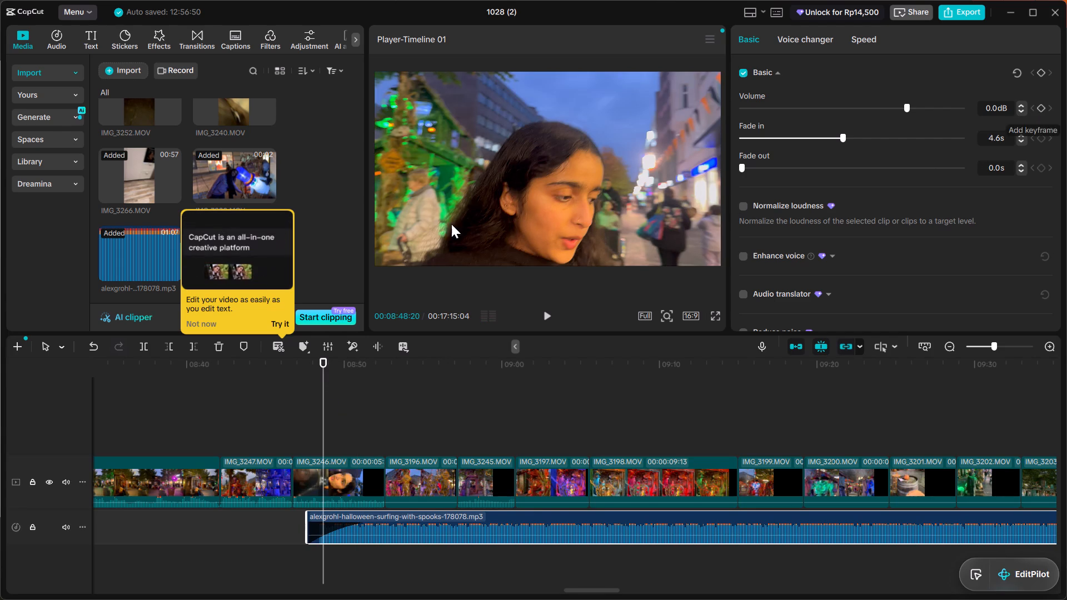
left_click_drag(325, 366, 315, 360)
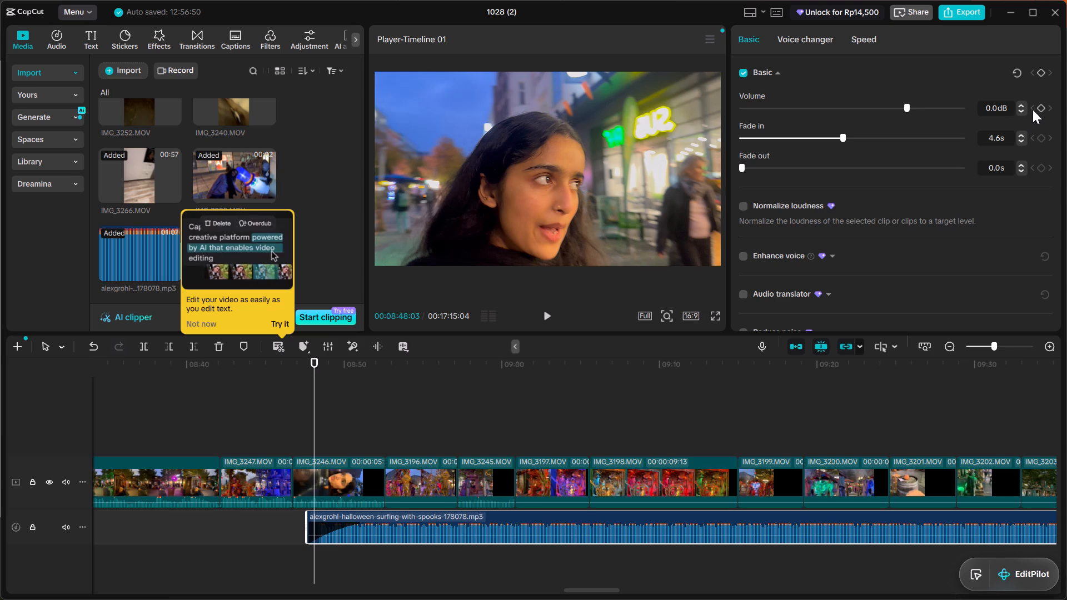
left_click(1040, 104)
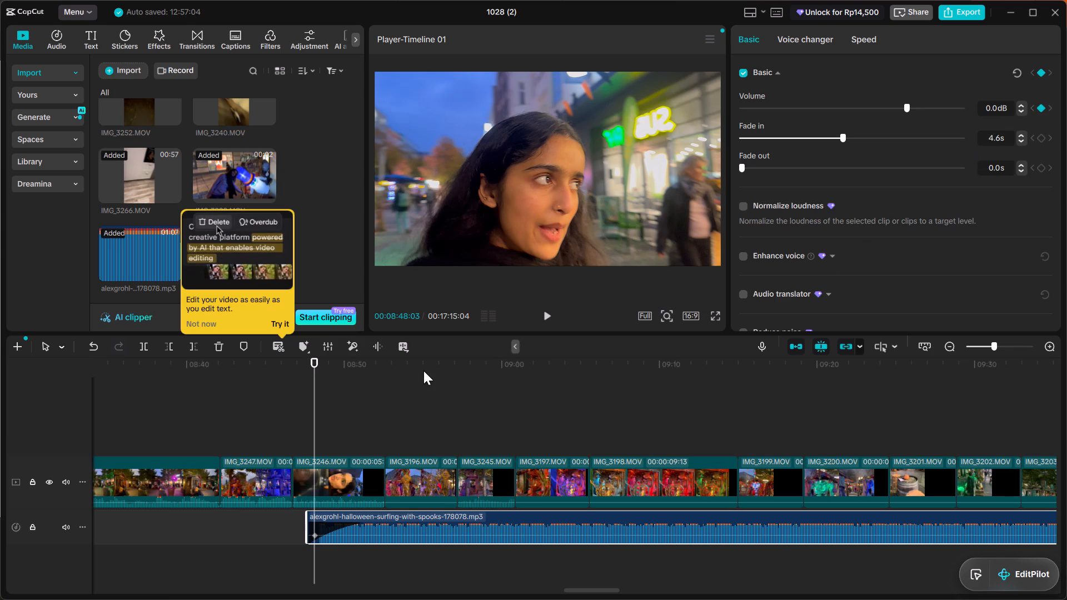
left_click(390, 373)
left_click(390, 373)
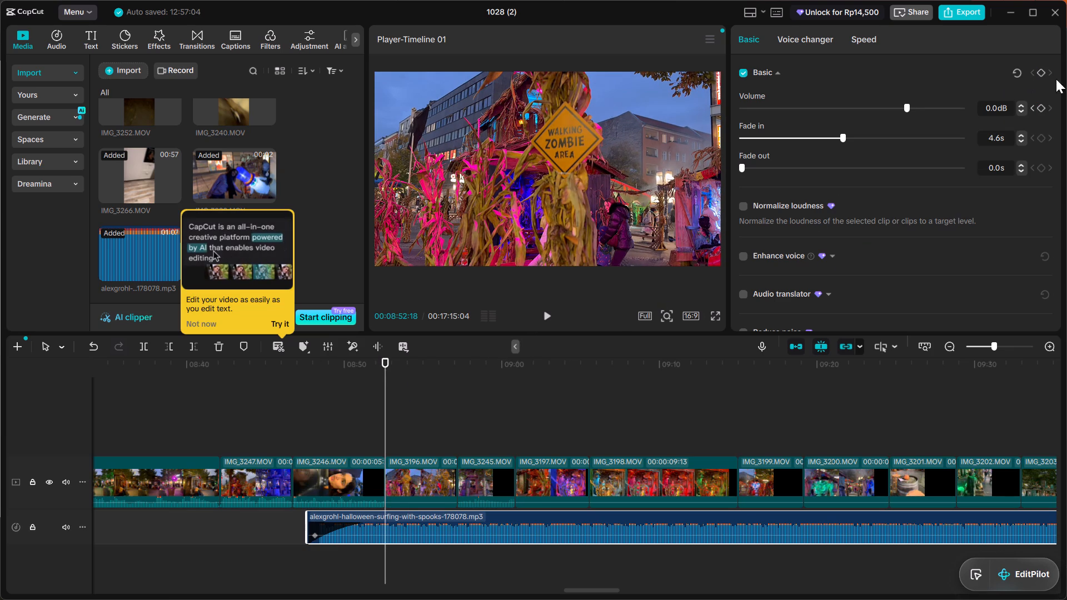
left_click(1038, 106)
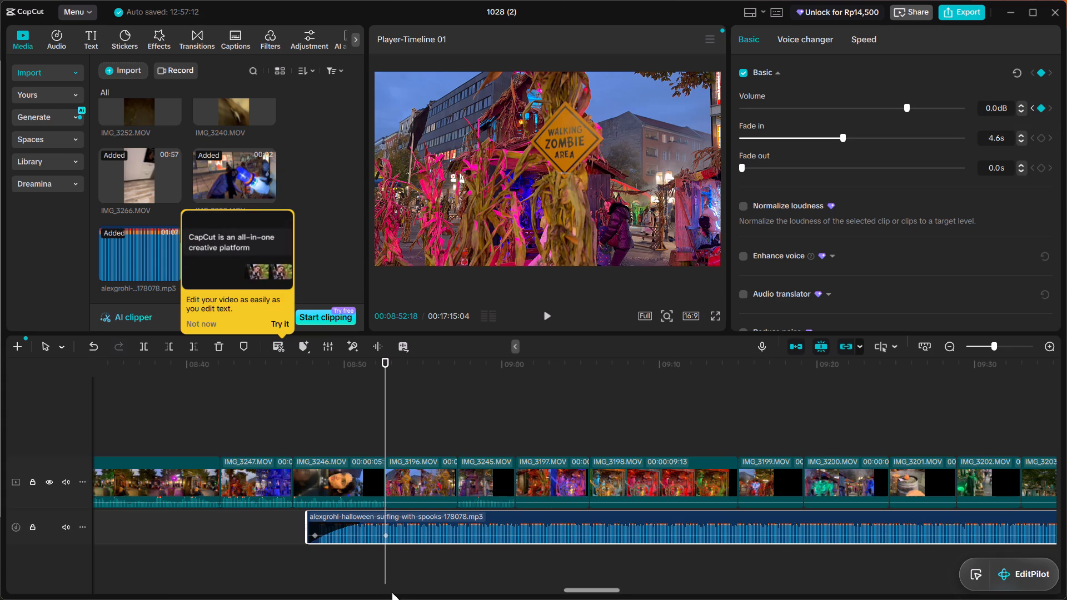
left_click(907, 109)
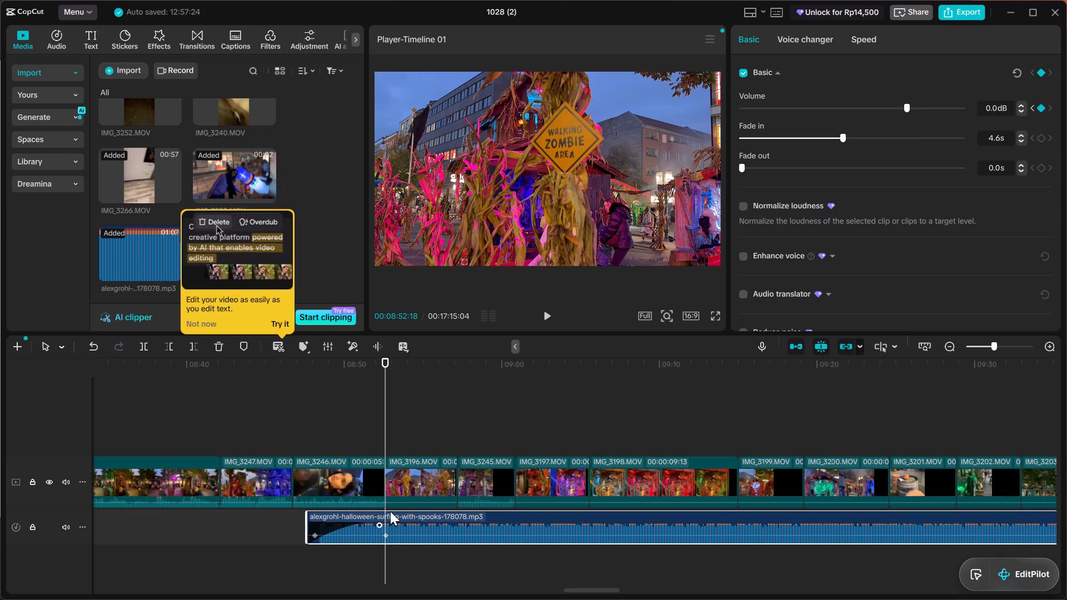
Set the music volume at the first keyframe, 00:08:48:03, to -∞ dB.
left_click(318, 397)
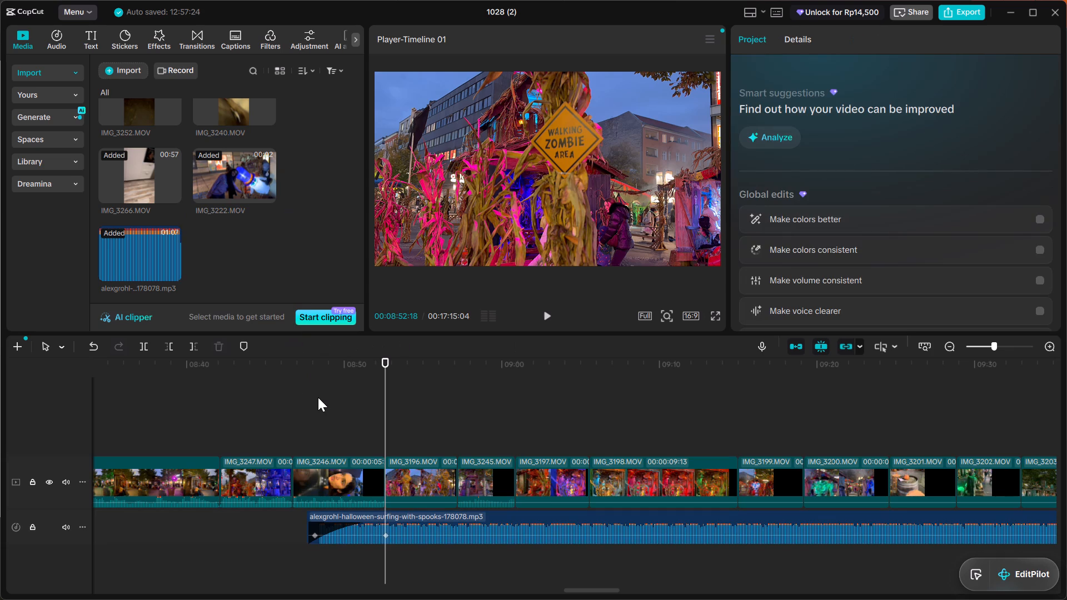
left_click(318, 397)
left_click(315, 533)
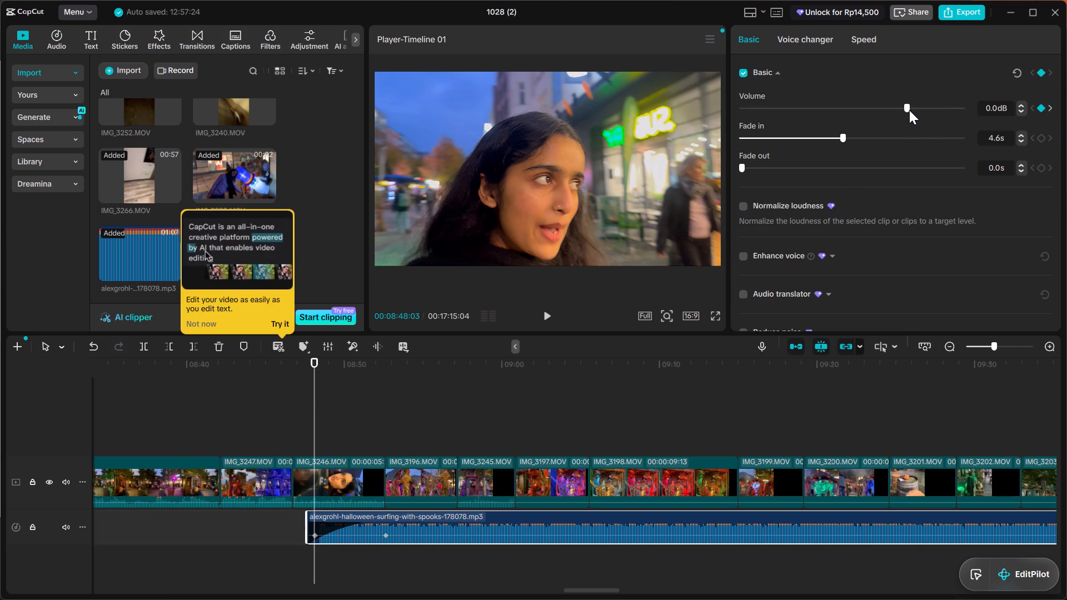
left_click_drag(906, 107, 722, 137)
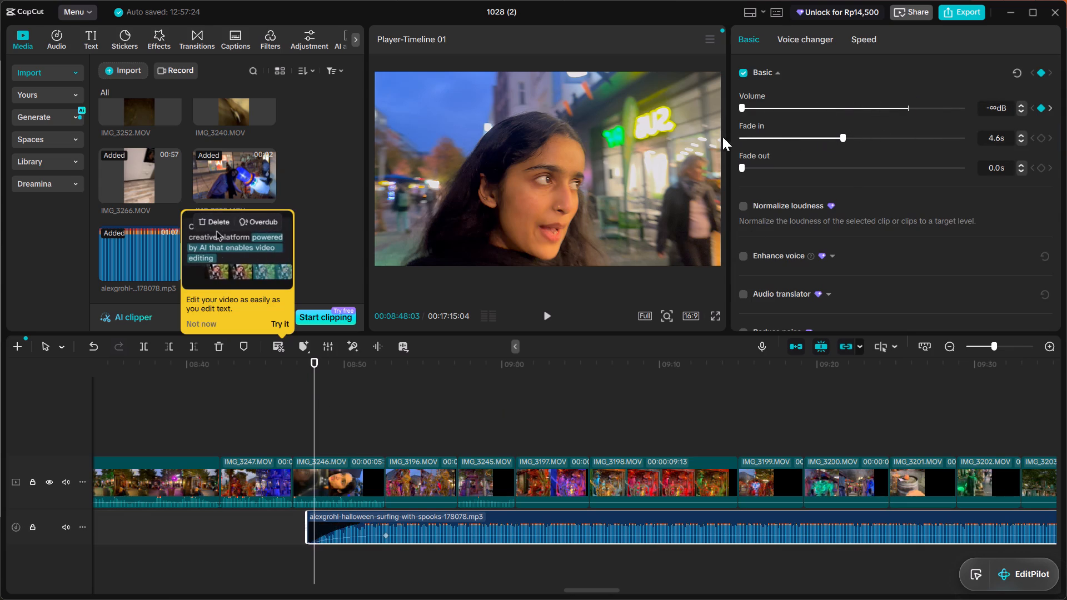
left_click_drag(722, 137, 709, 138)
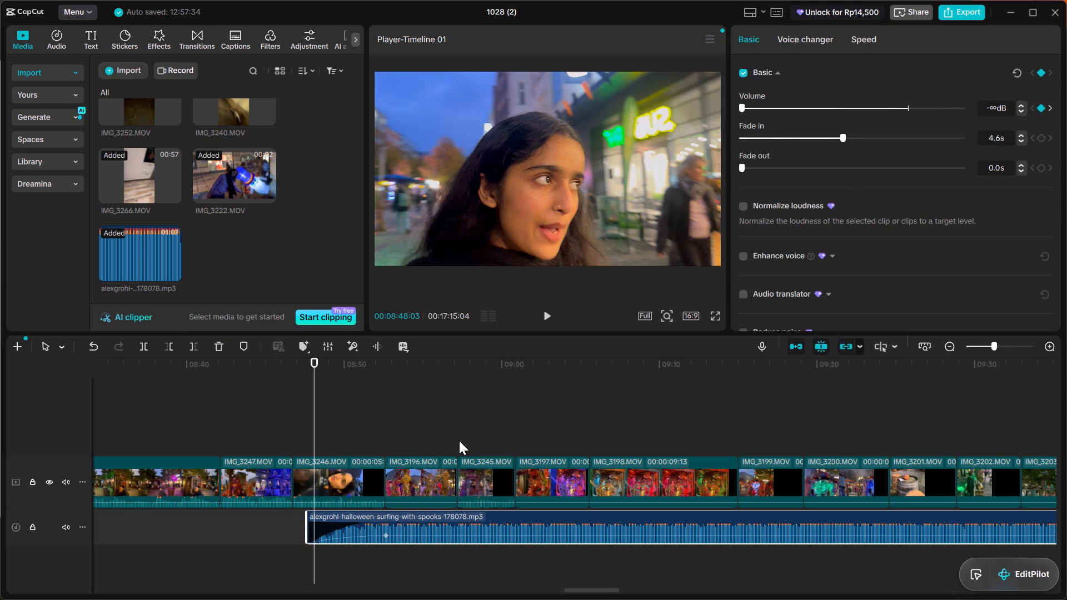
Lower the music volume from the second keyframe onward to -4.2 dB and play back the fade-in.
left_click(407, 534)
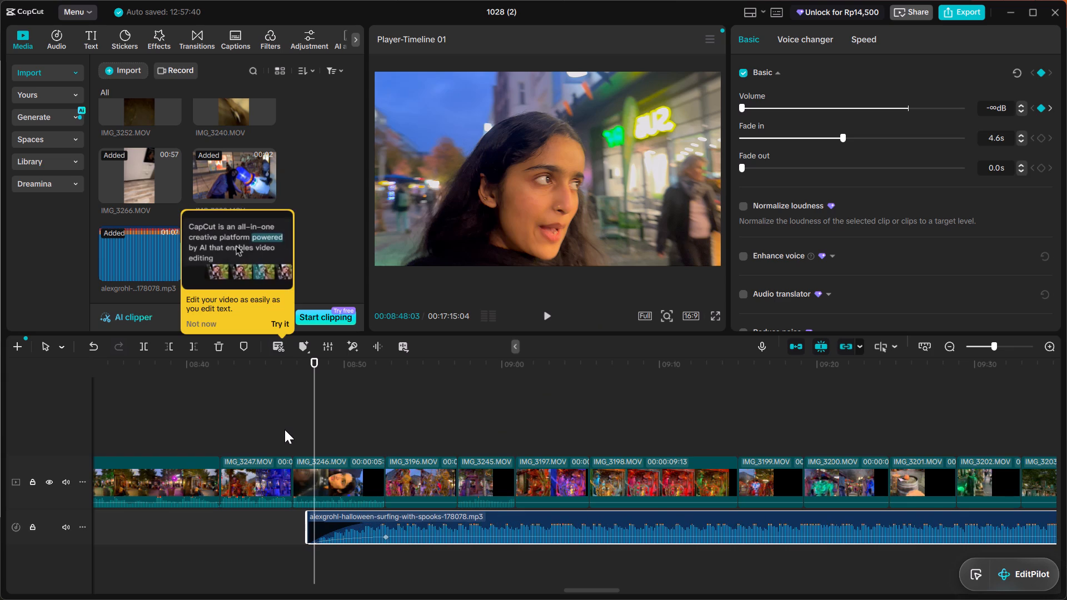
key("space")
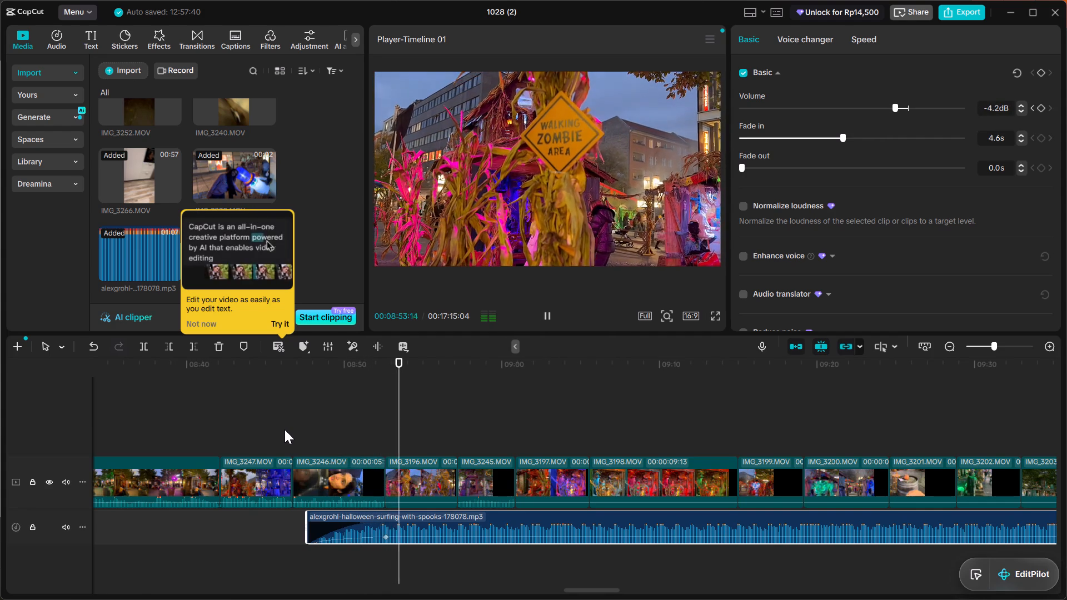
Select the IMG_3246 clip and play back how the music fades in beneath it.
left_click(362, 502)
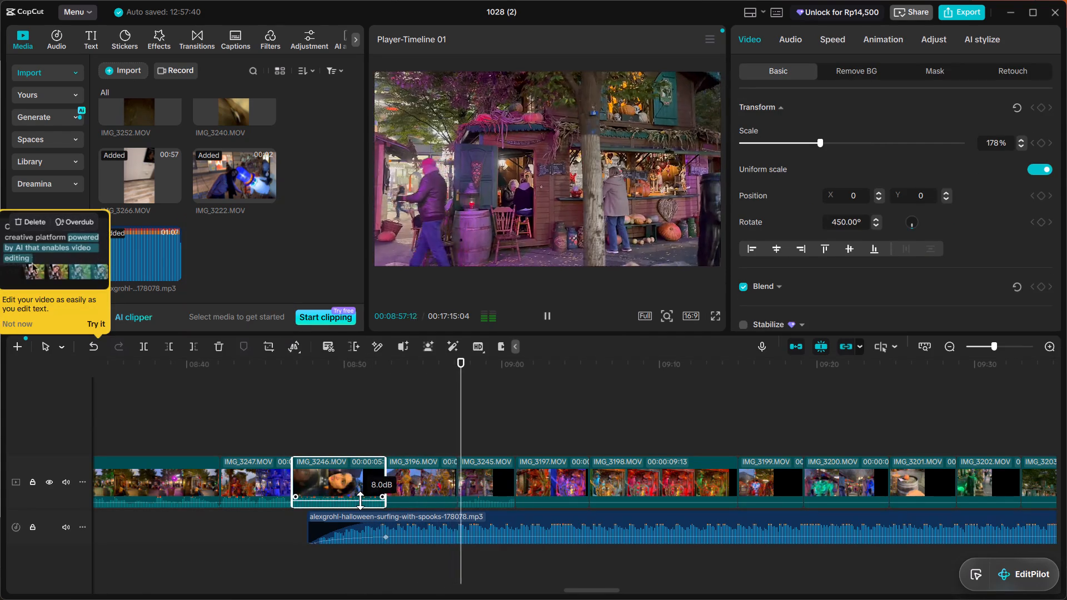
left_click(285, 372)
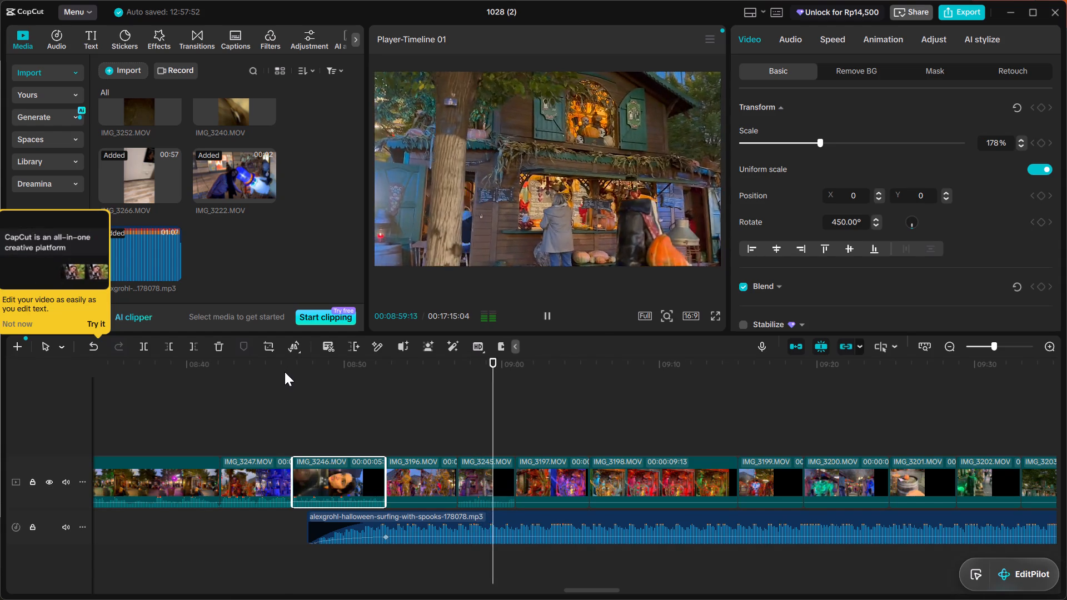
key("space")
key("space")
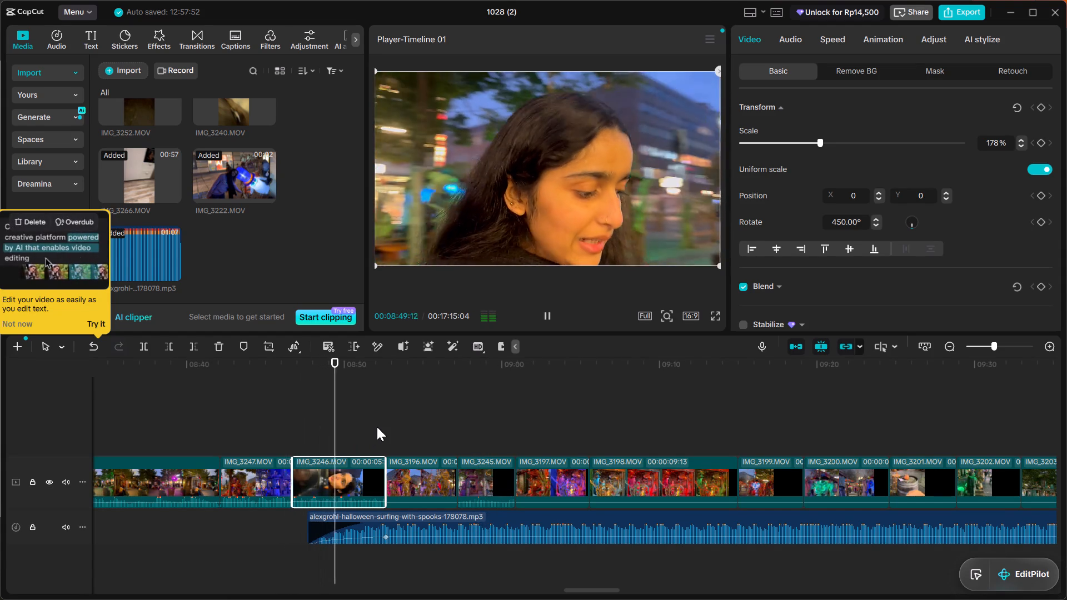
key("space")
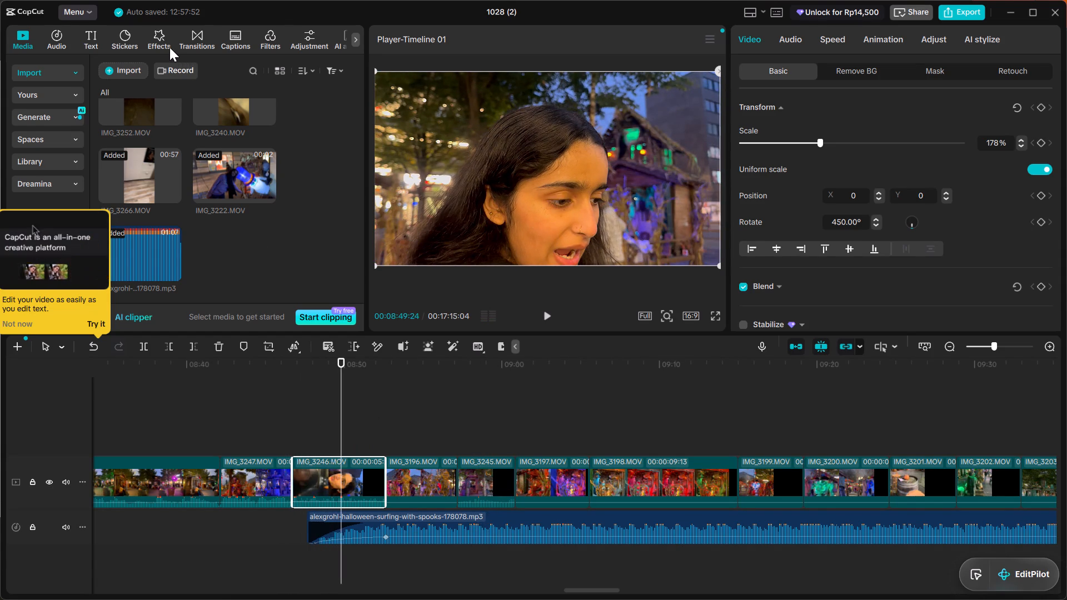
Search the video effects for "cinema" and place the Cinema effect above the end of the IMG_3246 clip, at about 08:51.
left_click(169, 47)
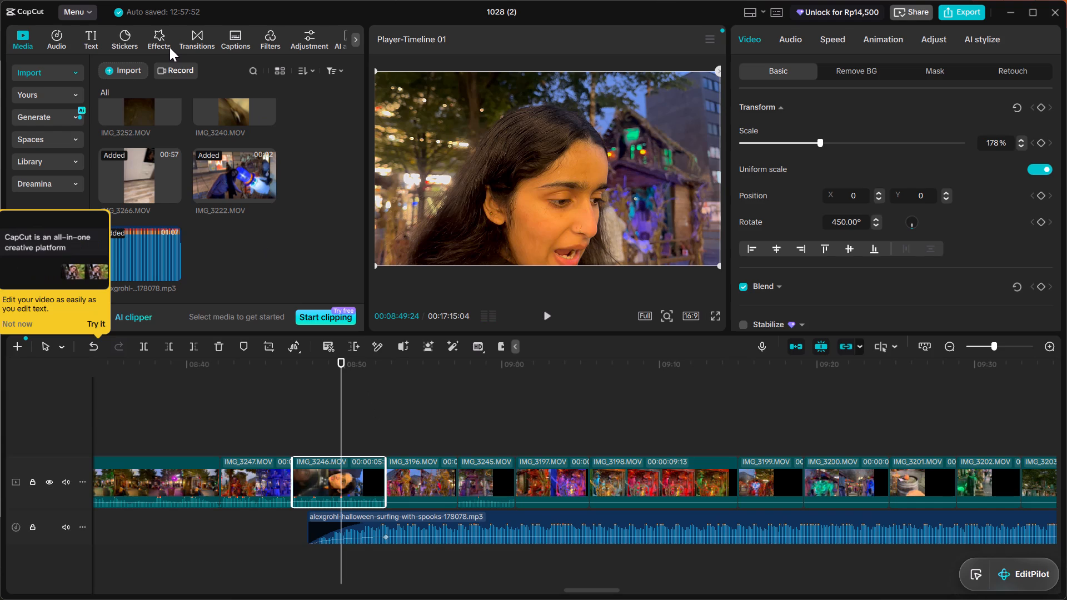
left_click(159, 79)
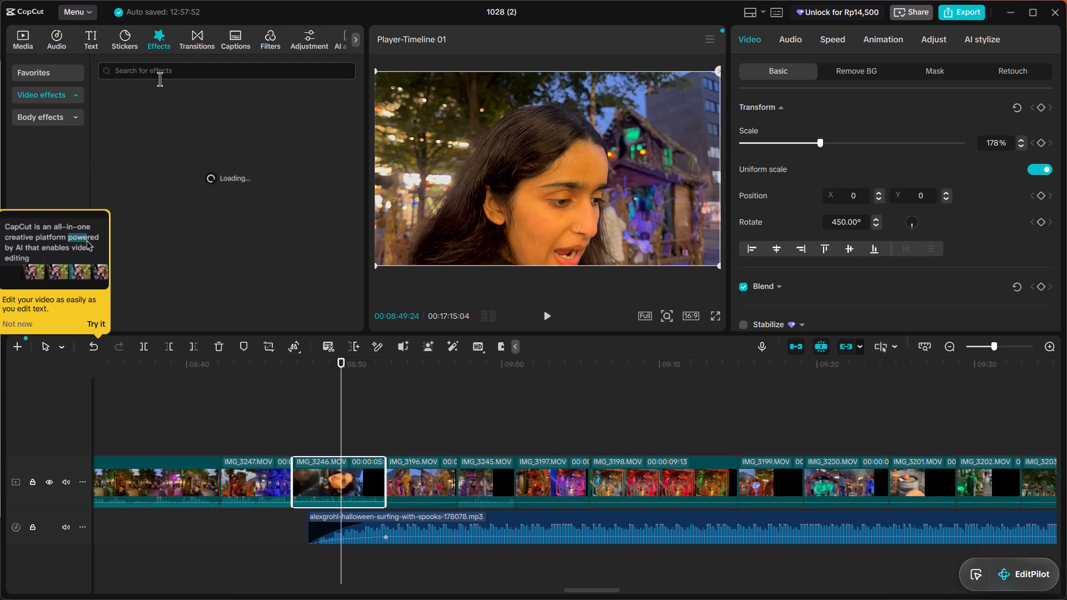
key("c")
type("inm")
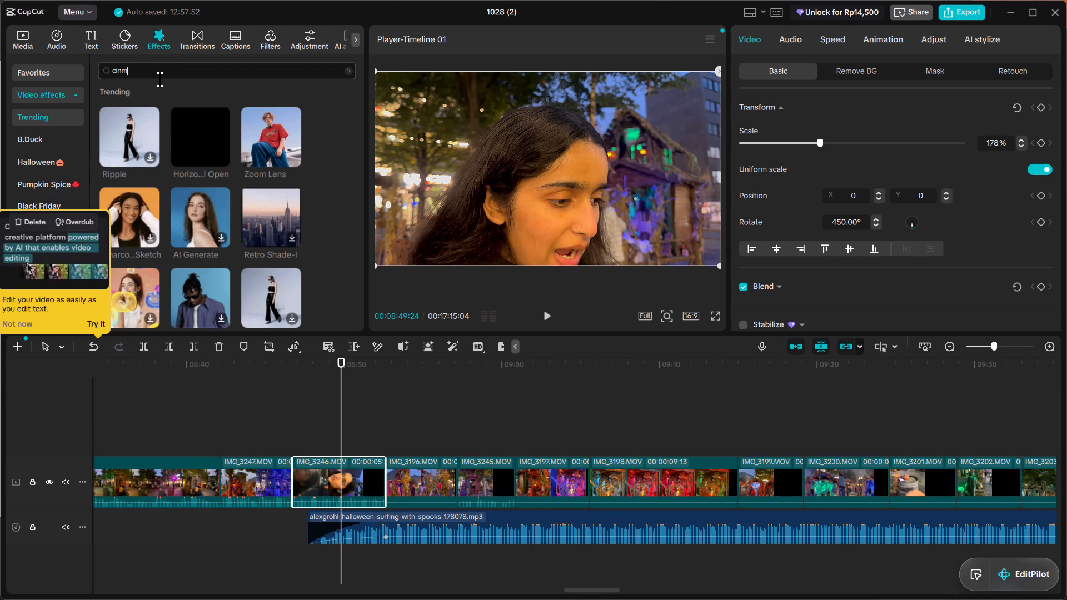
key("BackSpace")
type("ema")
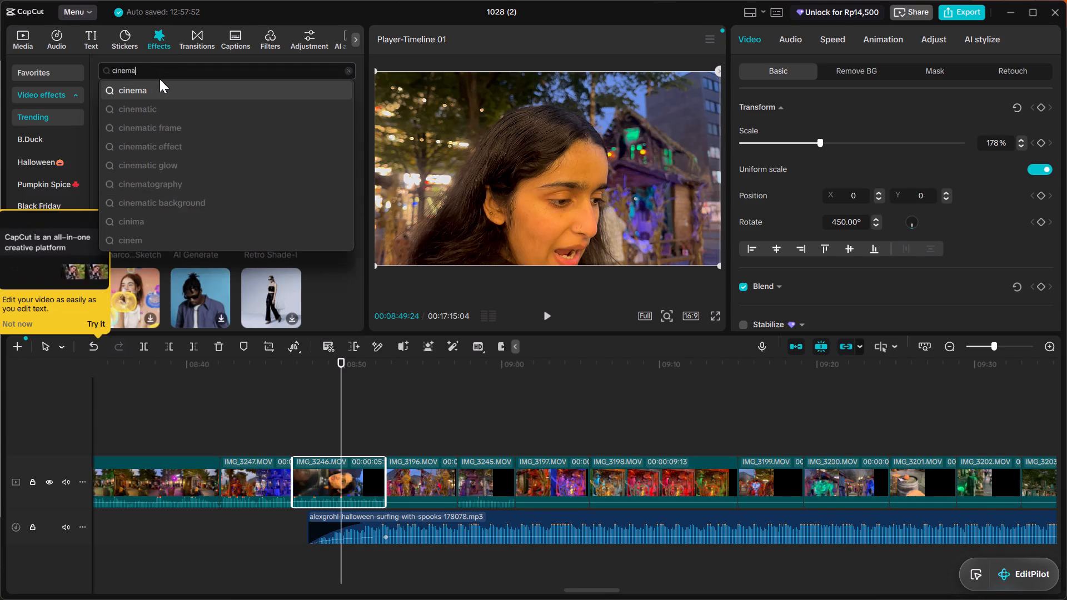
key("Return")
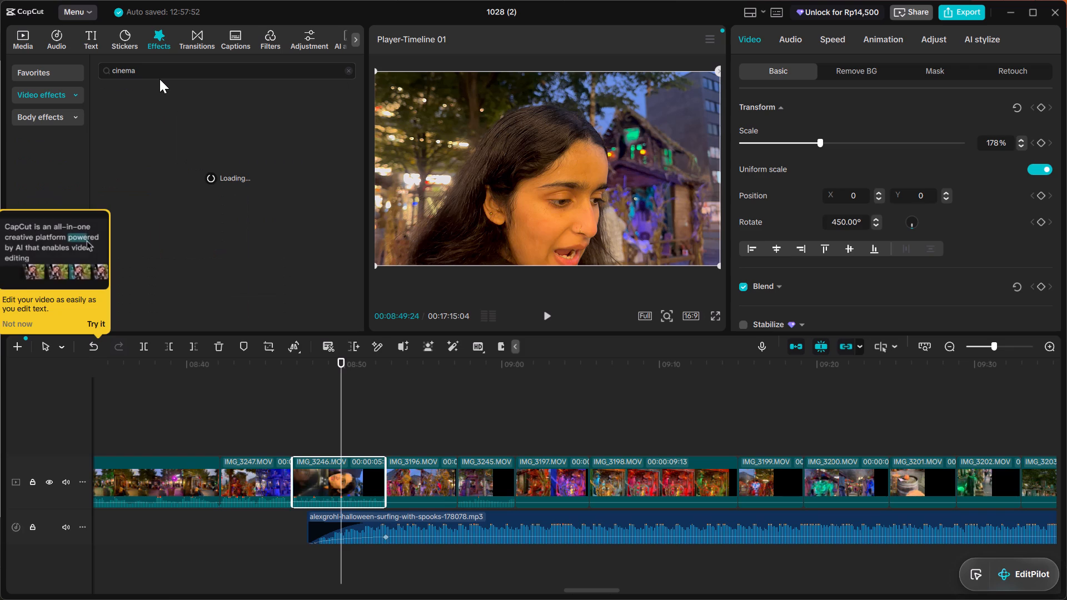
left_click(13, 322)
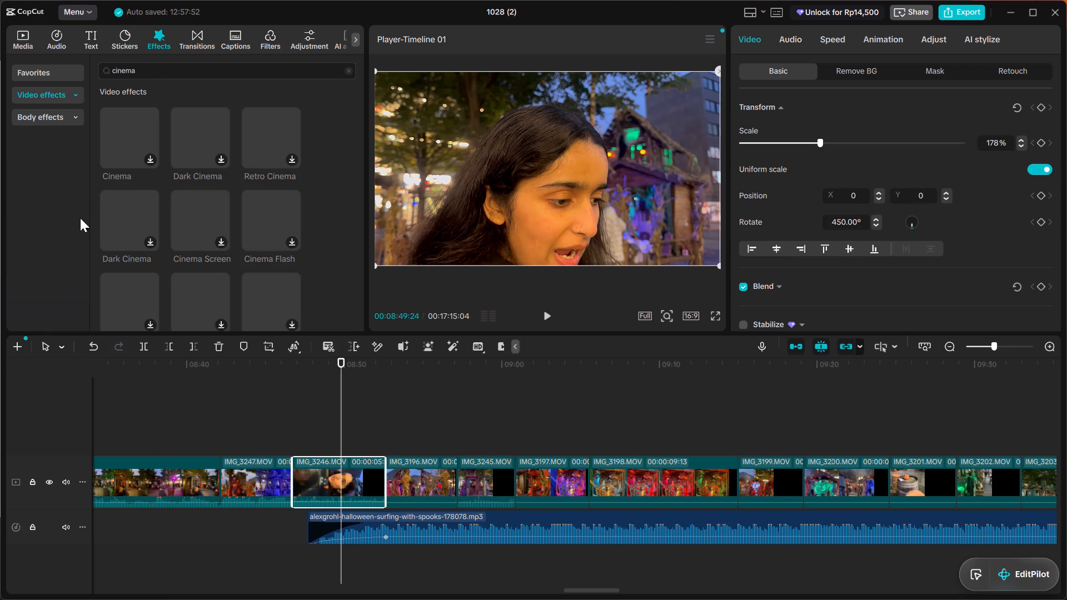
double_click(117, 168)
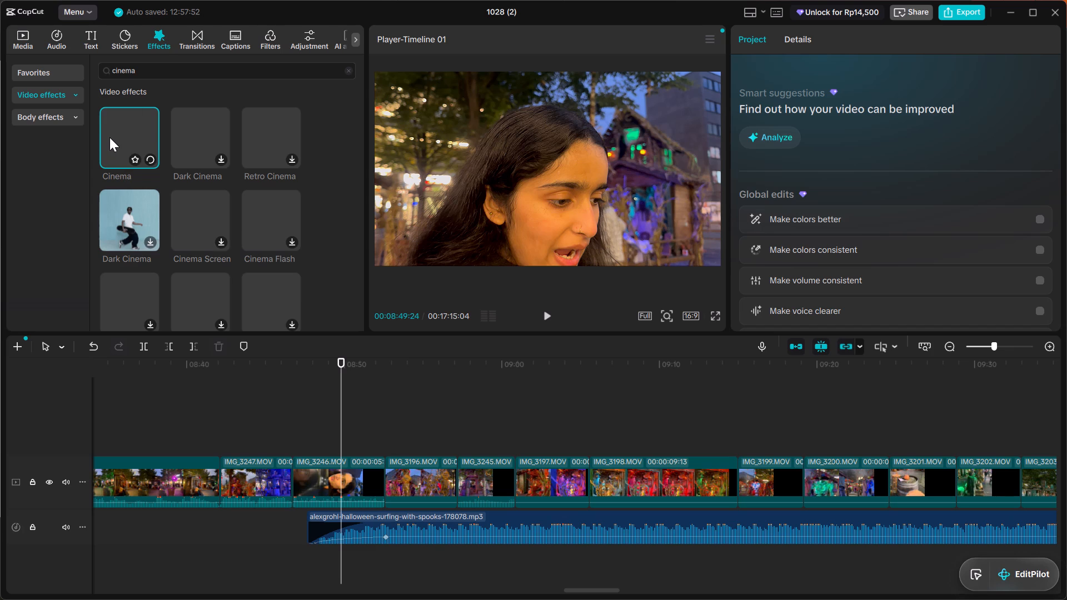
left_click_drag(109, 137, 370, 425)
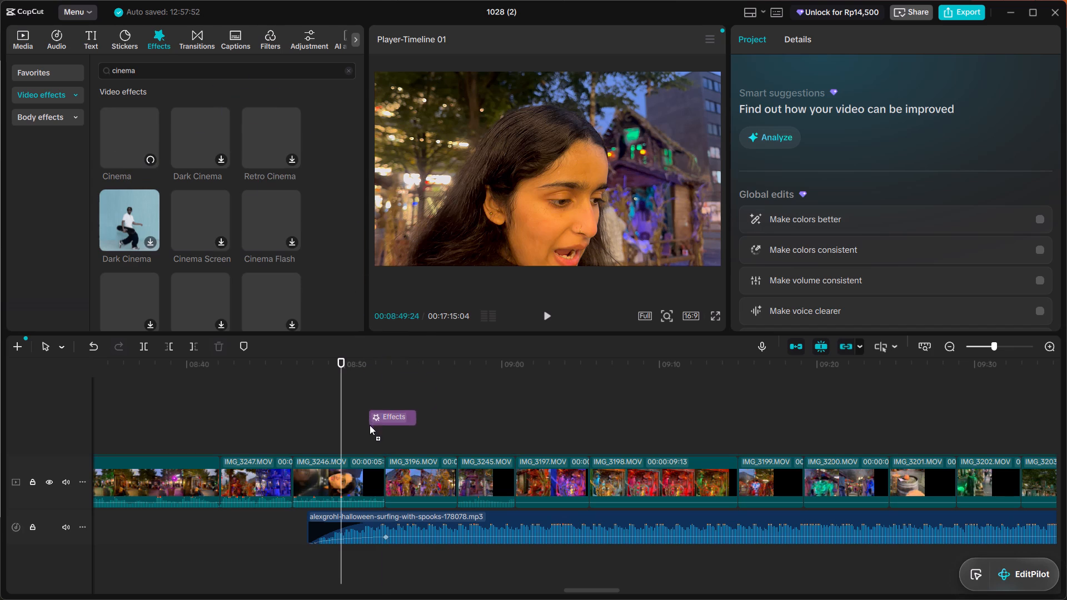
left_click_drag(370, 425, 357, 438)
Play back the section after the Cinema effect and check the IMG_3196 clip from about 08:55 to 08:56.
key("space")
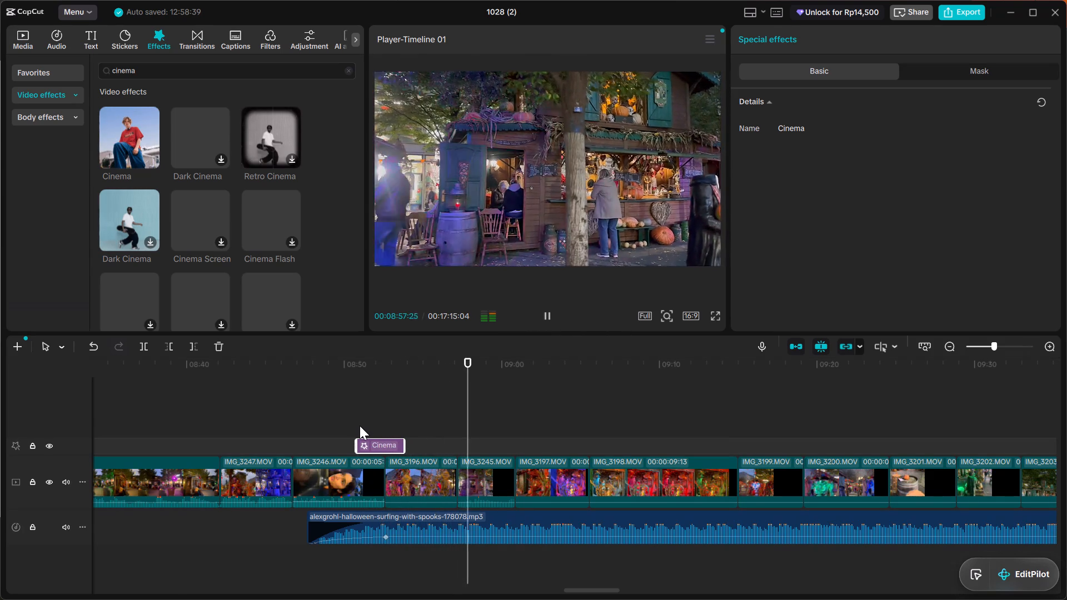
left_click(416, 477)
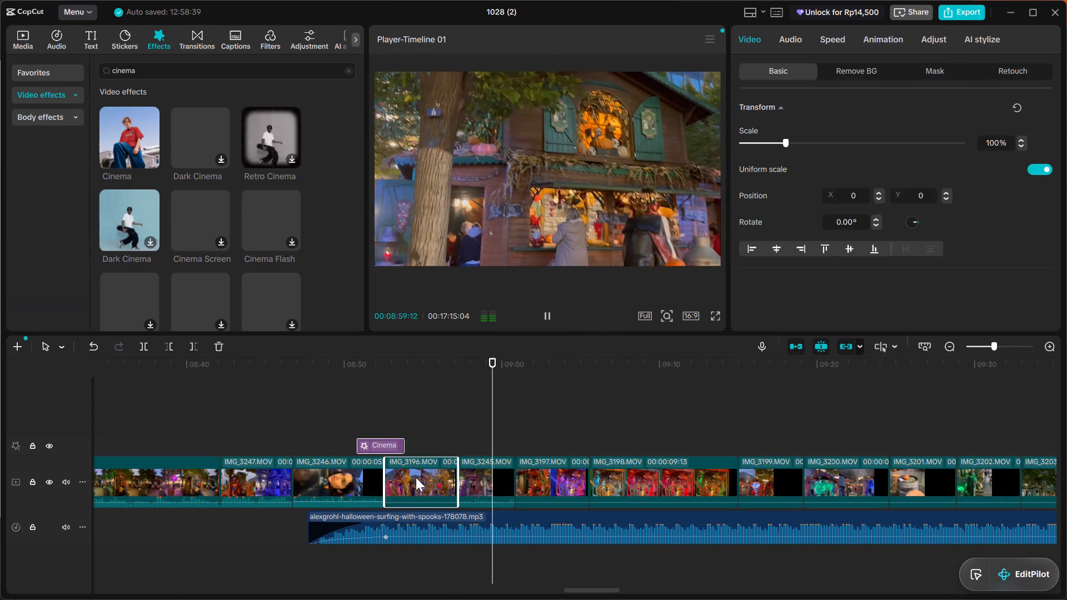
left_click(427, 379)
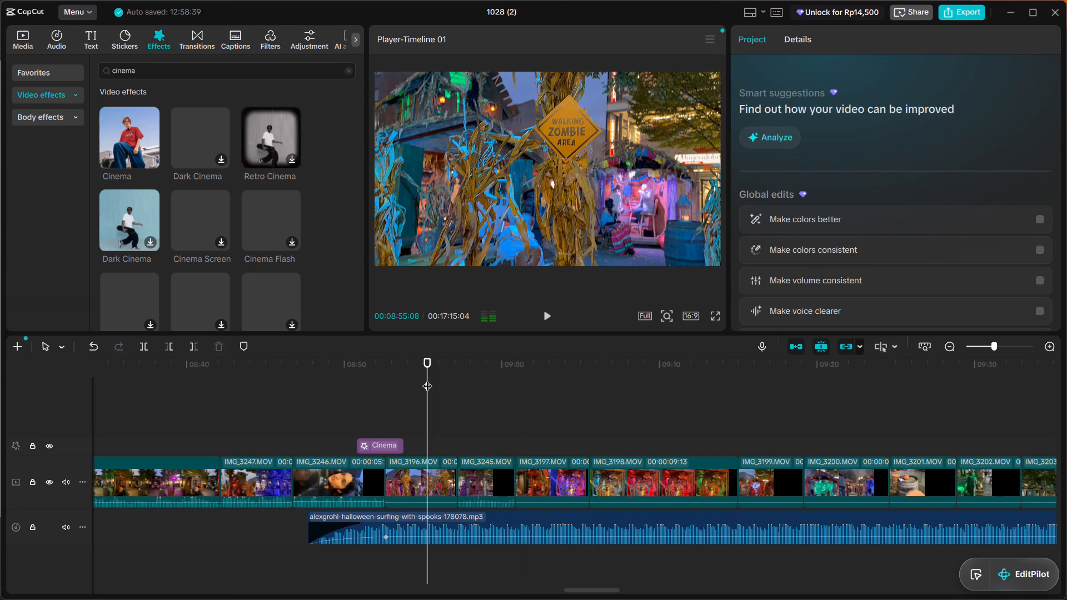
key("space")
key("space")
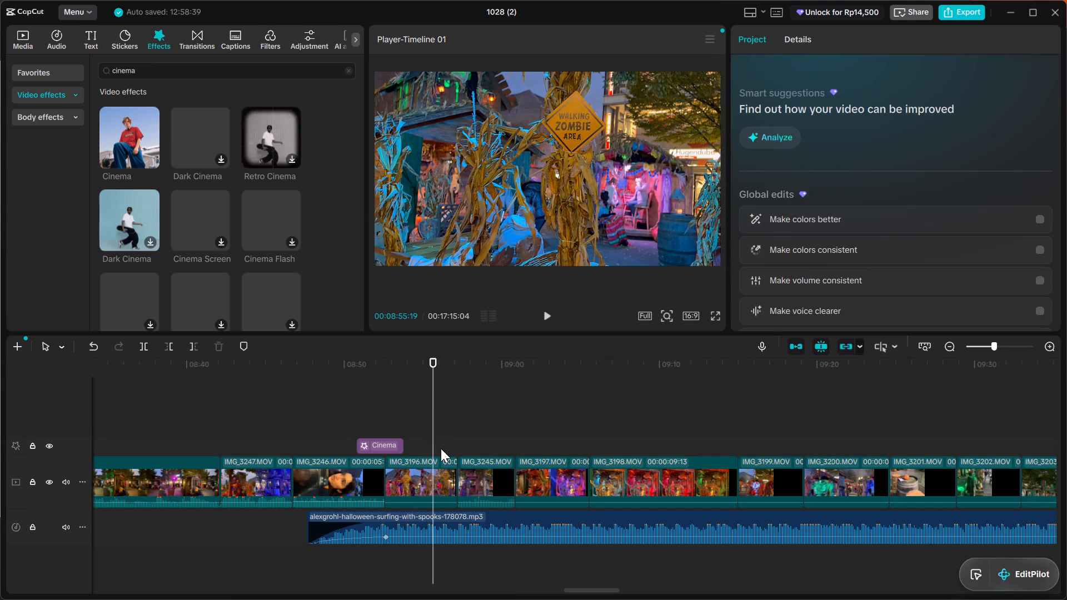
left_click(441, 448)
left_click(441, 464)
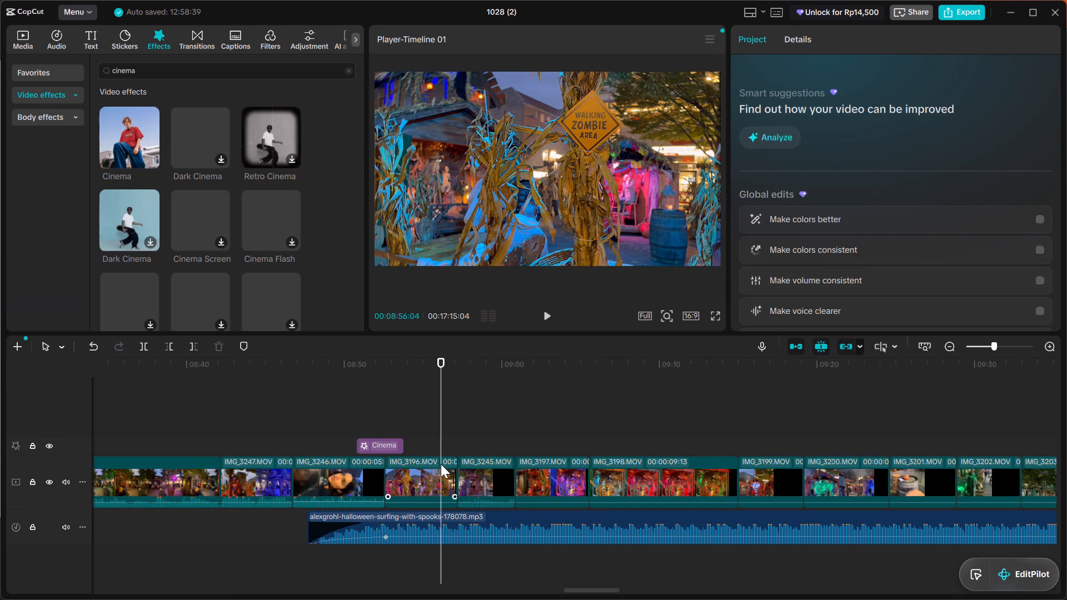
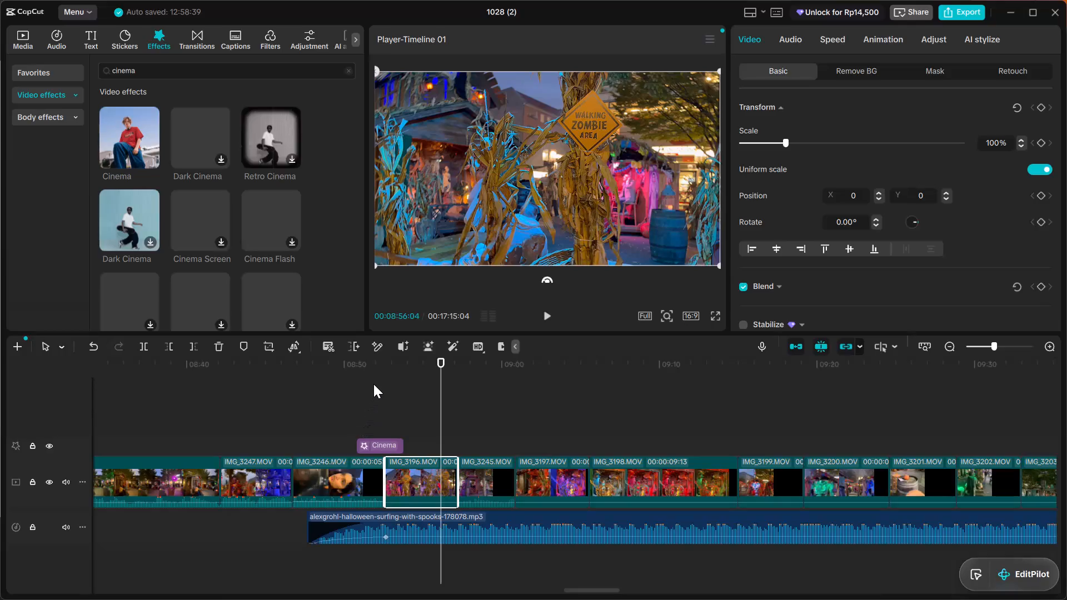
Extend the end of the Cinema effect to about 09:10, above the IMG_3198 clip, and play back the extended section.
left_click(374, 369)
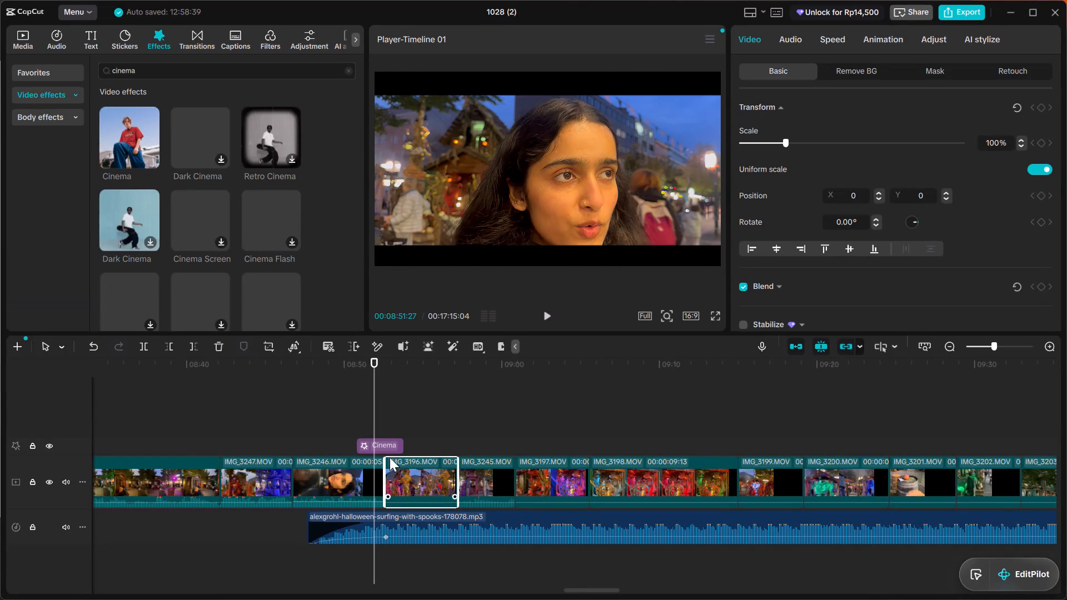
left_click(387, 443)
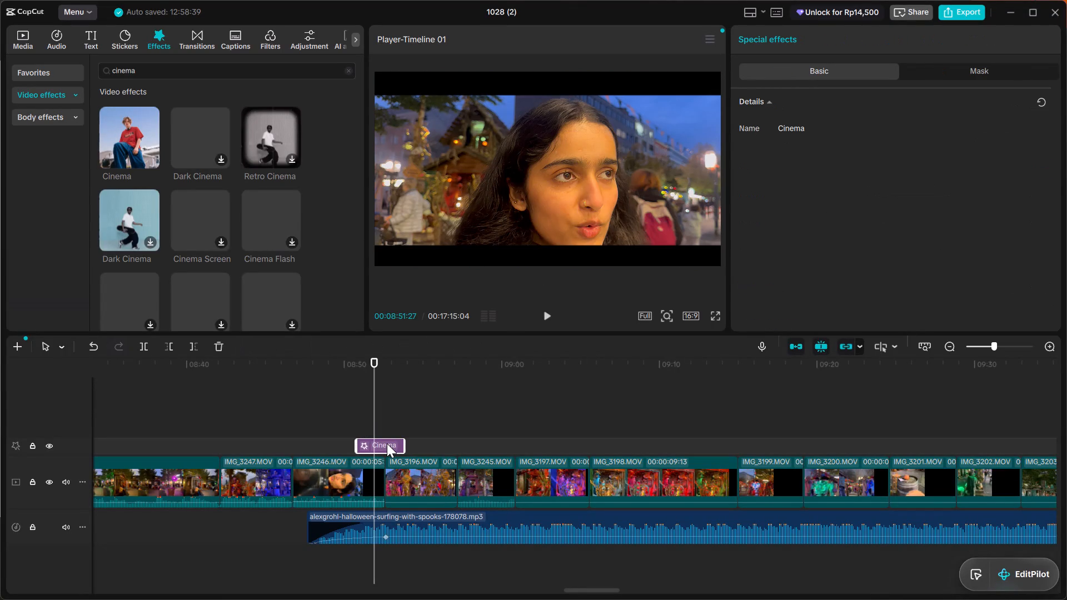
key("space")
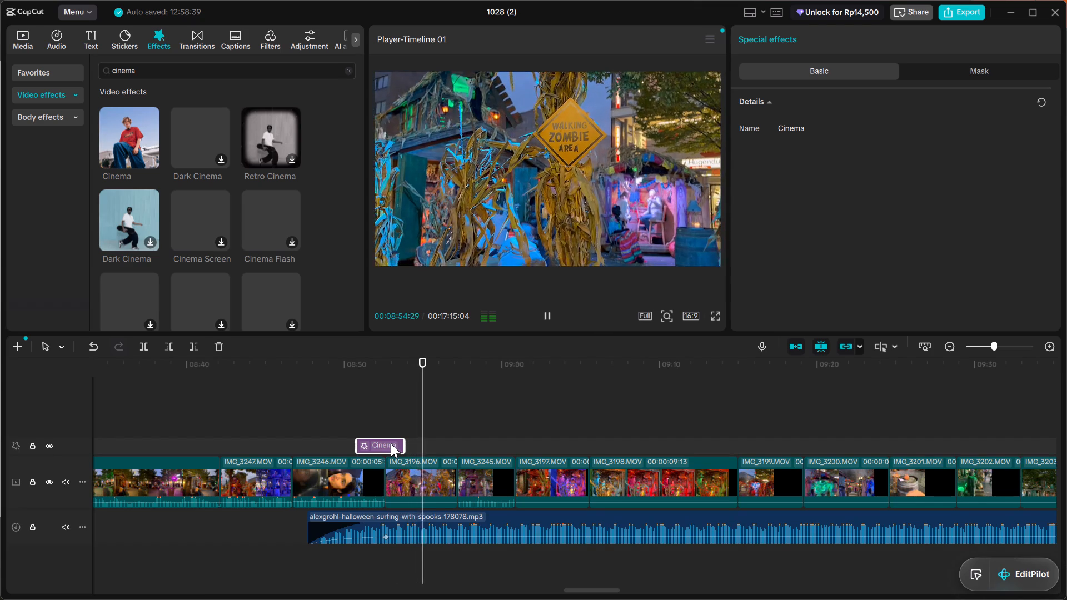
left_click_drag(403, 449, 659, 482)
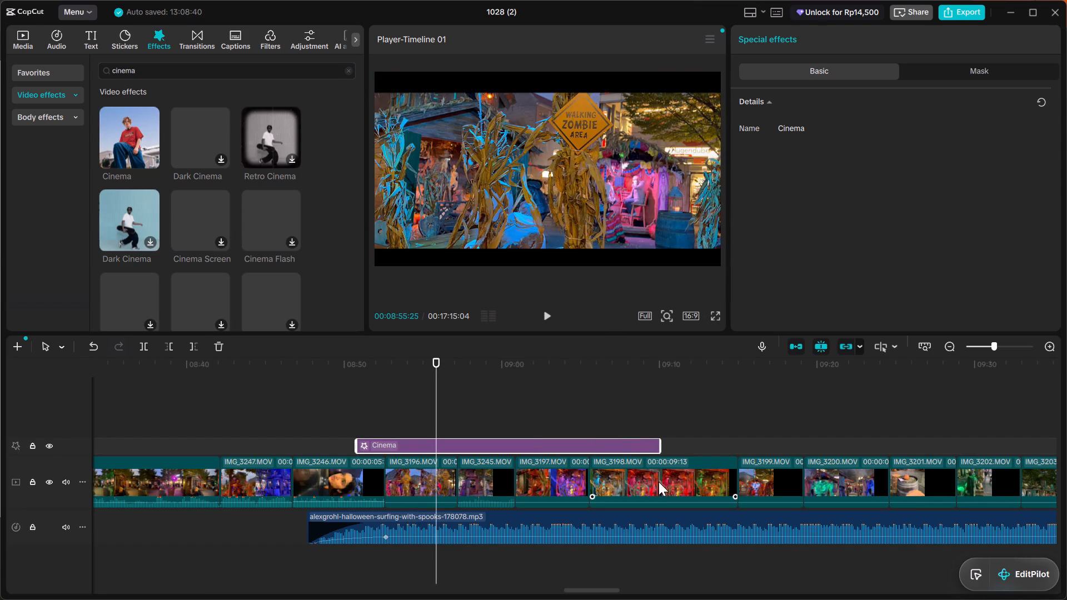
key("space")
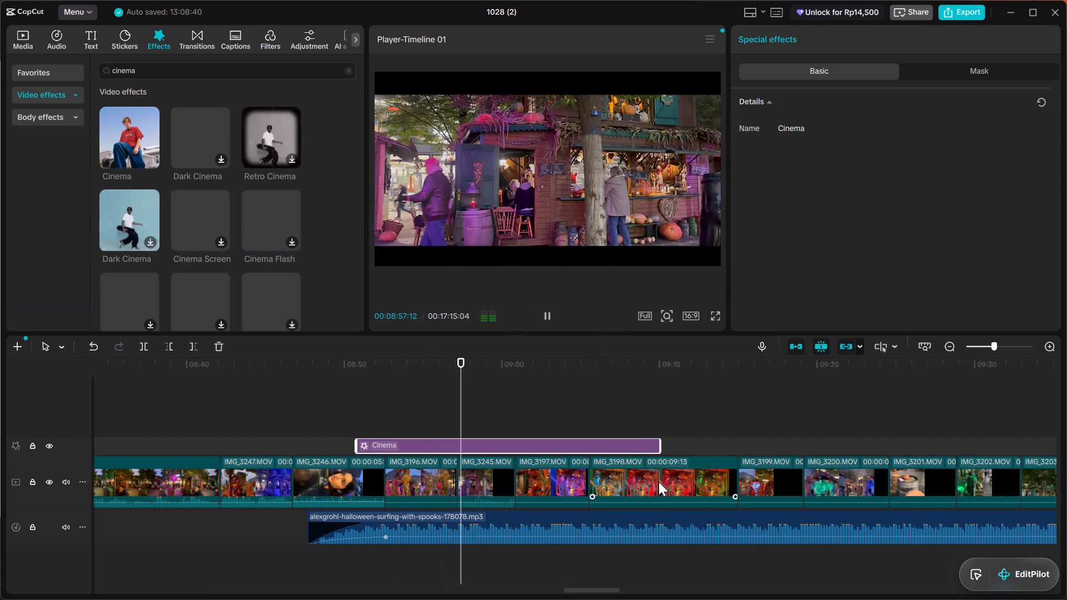
key("space")
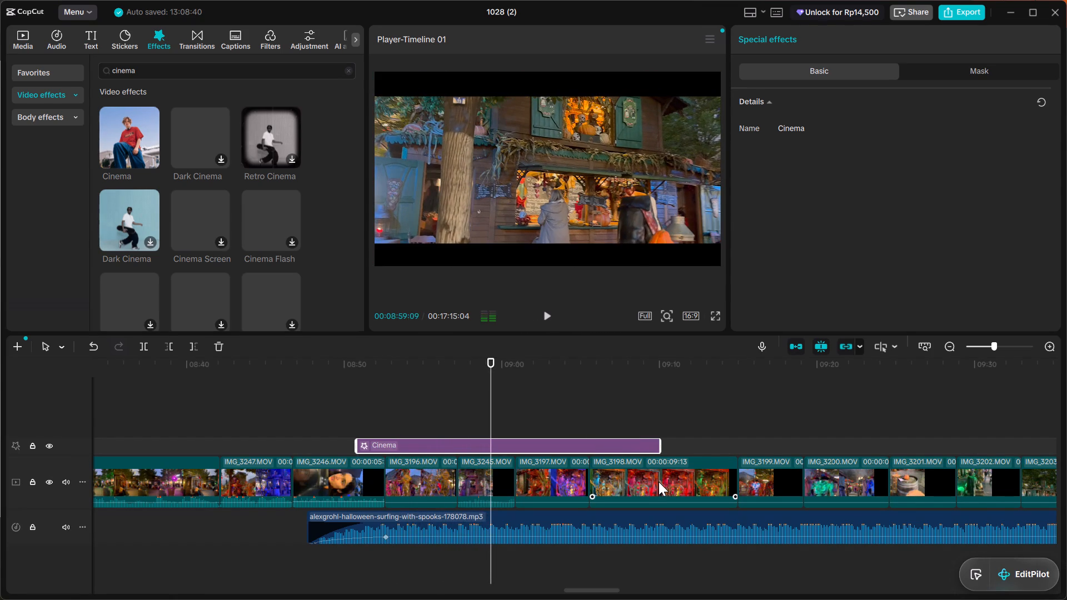
Mute the original sound of the IMG_3245 clip by lowering its volume to -∞ dB.
left_click(486, 504)
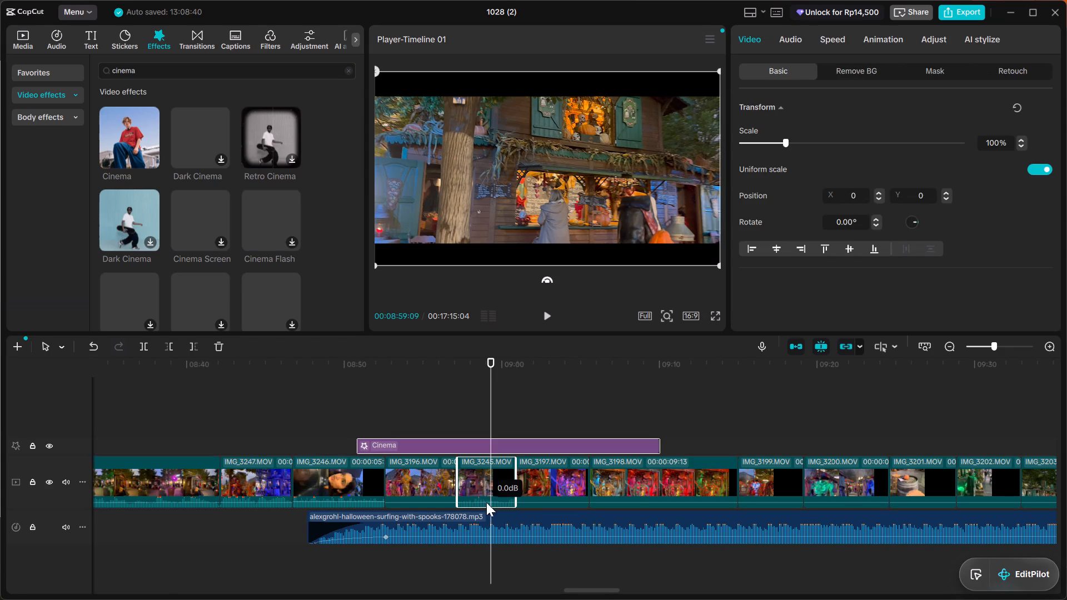
left_click_drag(478, 502, 478, 519)
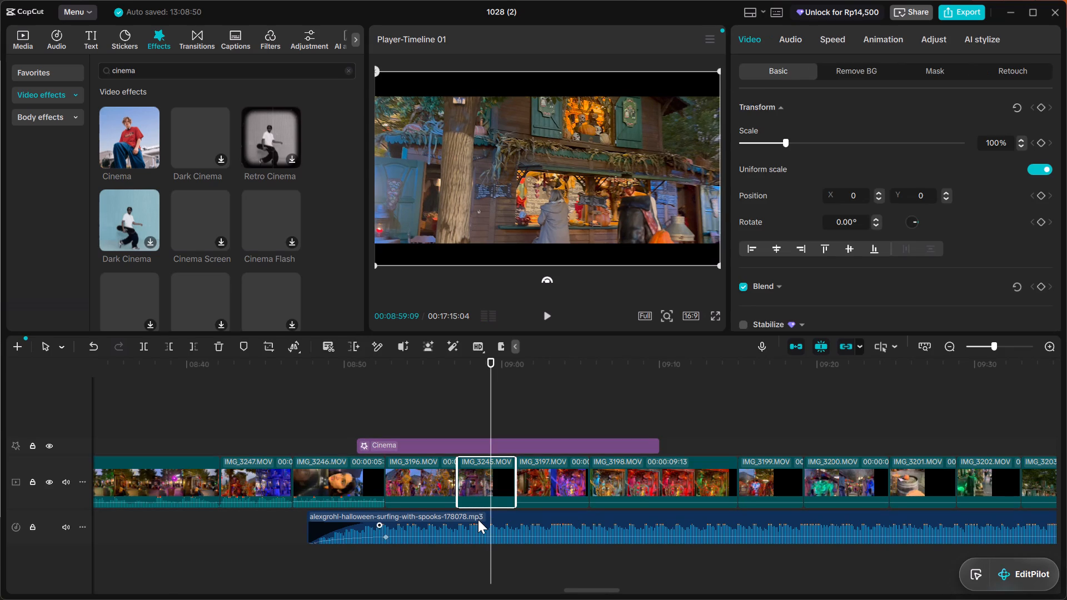
Look through the IMG_3245 clip's colour adjustment, AI stylize, speed, video and audio settings.
left_click(918, 34)
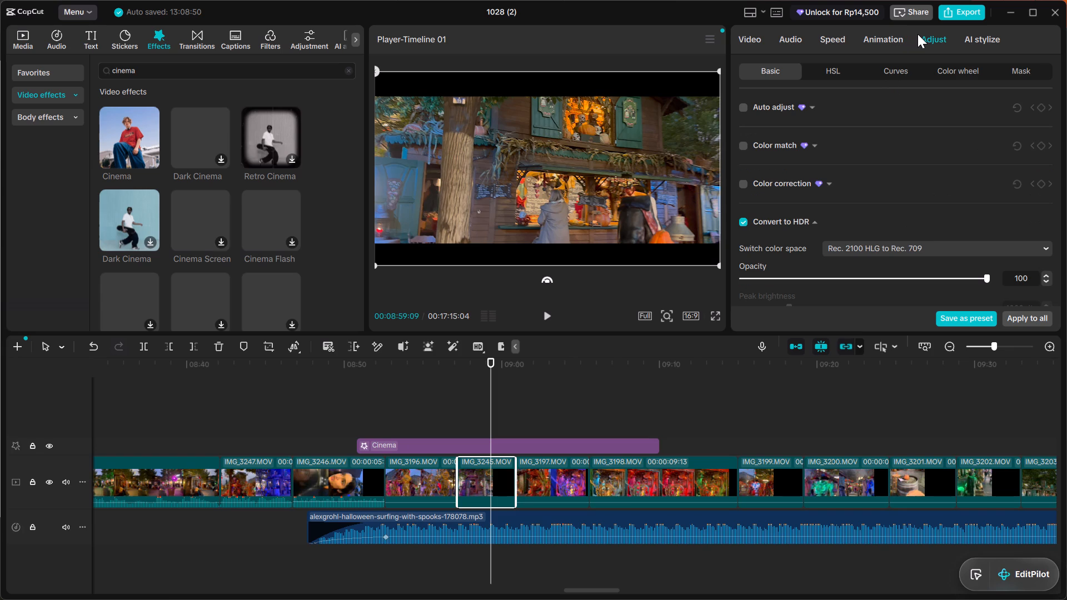
scroll(749, 146, "down", 3)
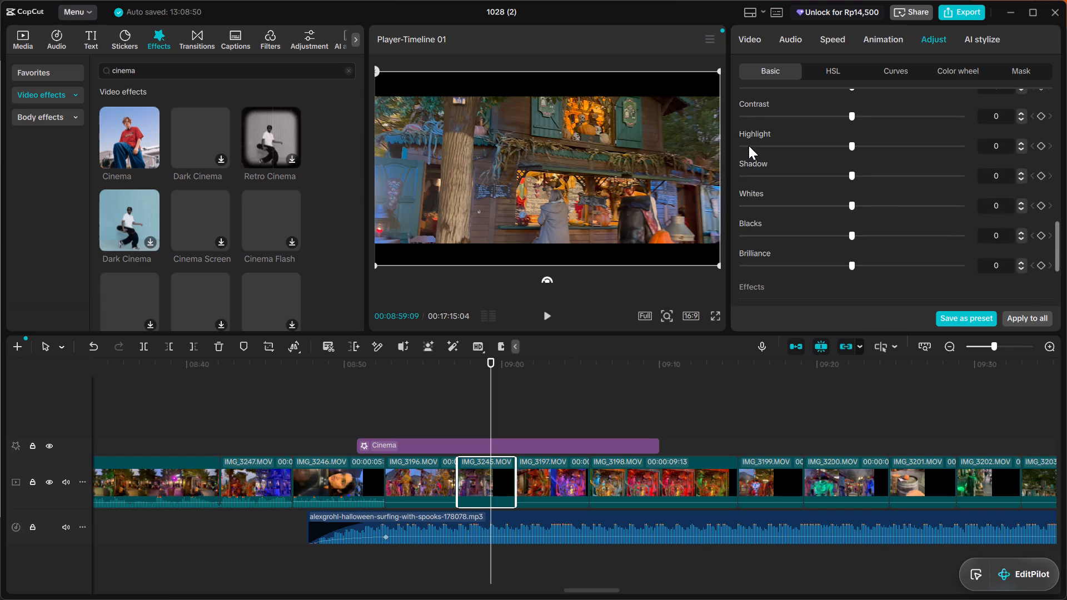
scroll(749, 146, "left", 2)
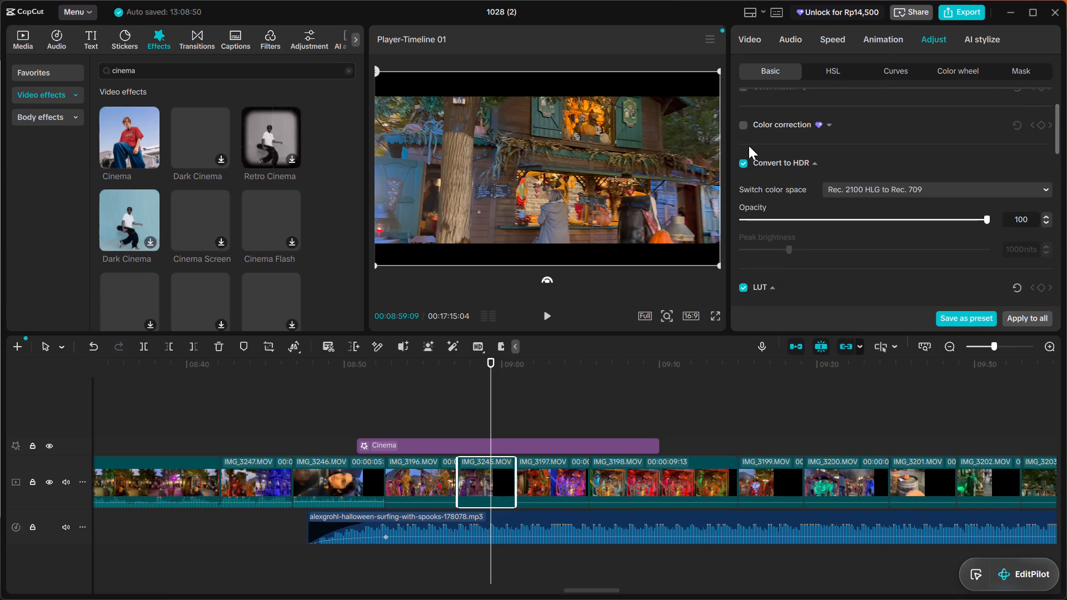
scroll(749, 146, "down", 2)
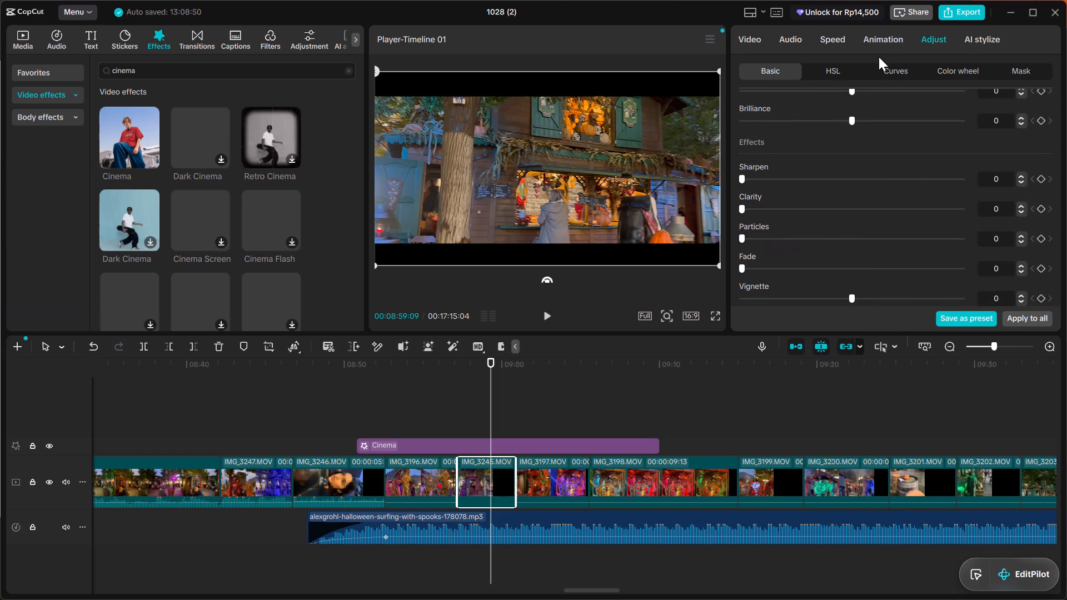
left_click(966, 37)
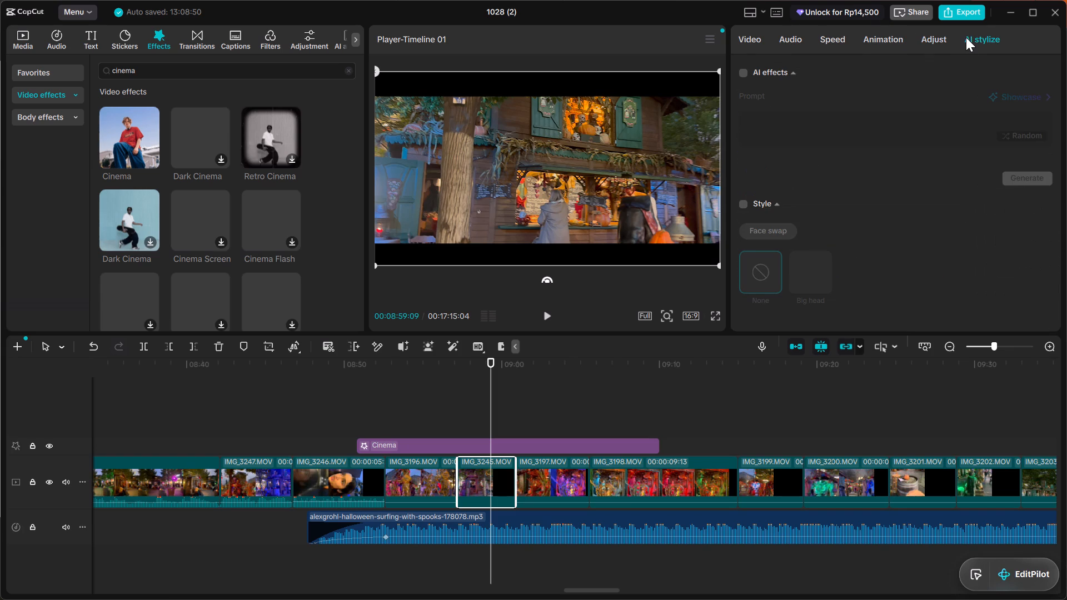
left_click(819, 36)
scroll(820, 189, "down", 1)
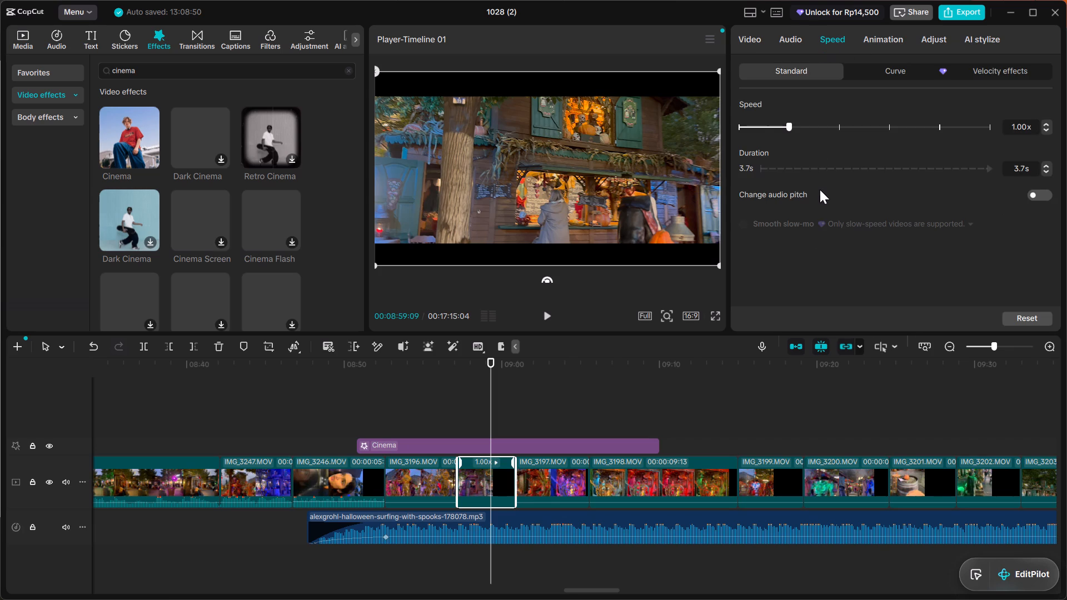
scroll(820, 189, "down", 1)
scroll(820, 189, "up", 4)
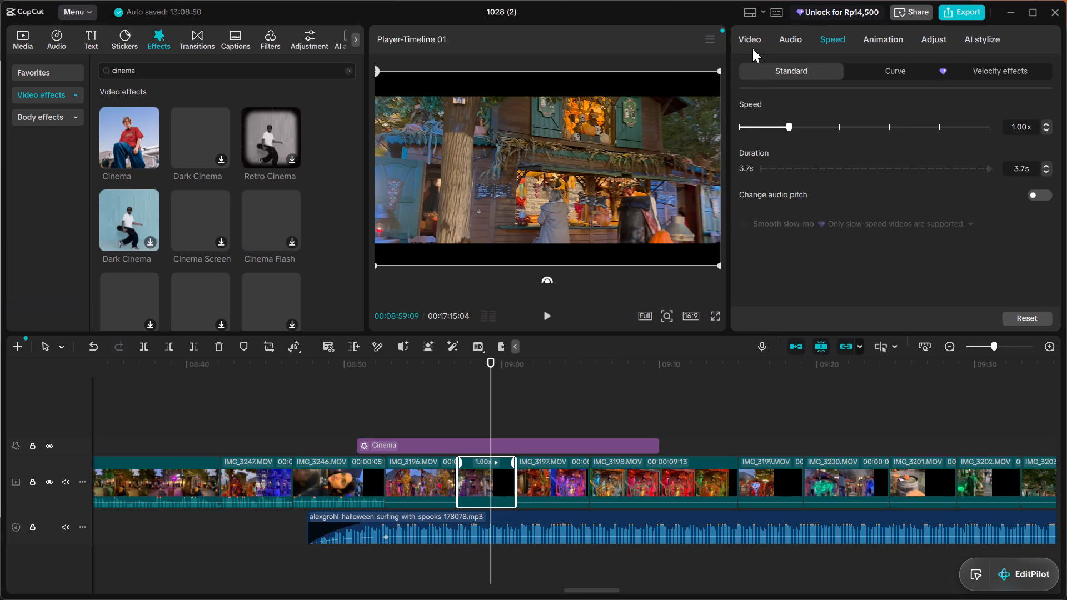
left_click(751, 47)
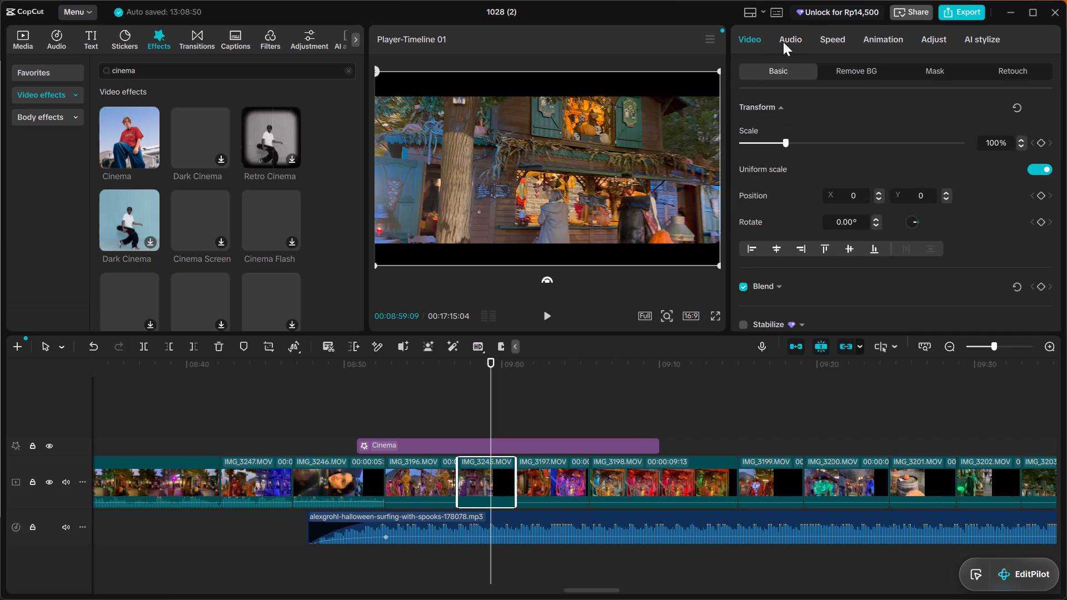
left_click(806, 34)
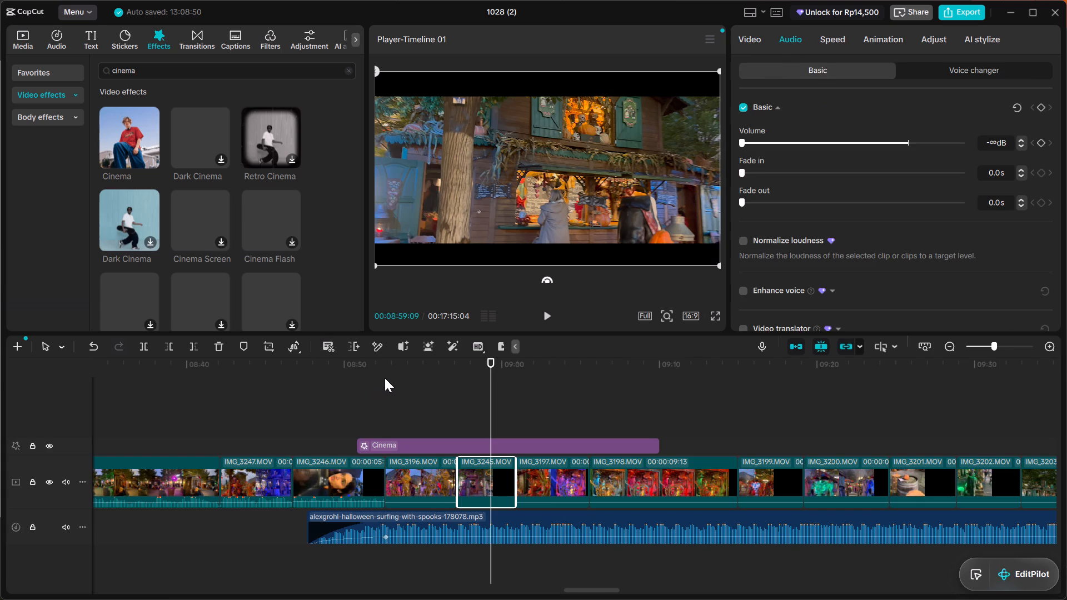
Play back from about 08:50 and trim about 0.6 s off the end of the IMG_3196 clip.
left_click(347, 366)
key("space")
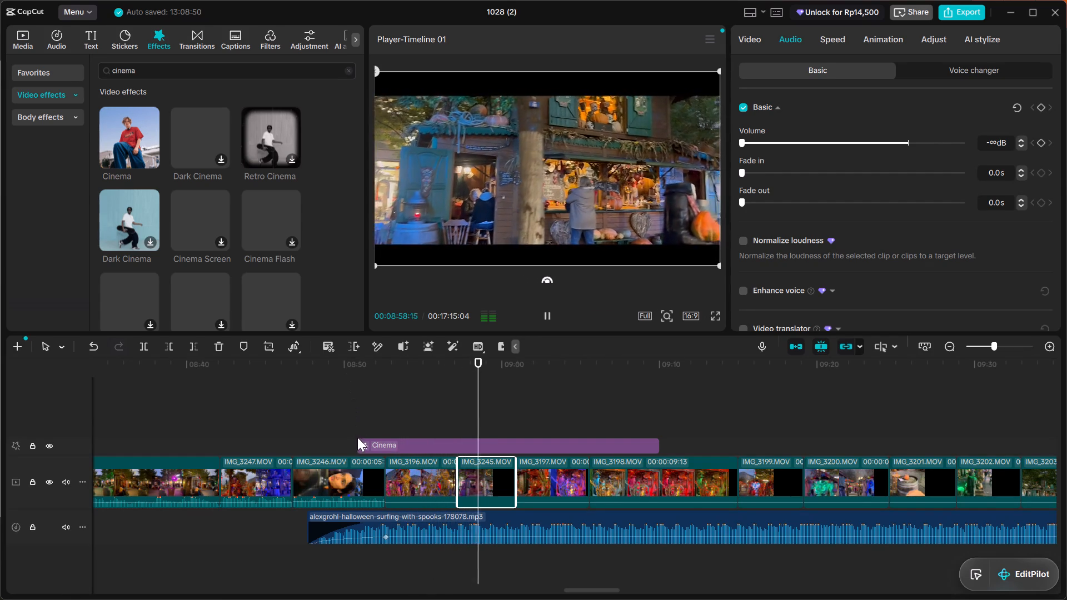
left_click(421, 474)
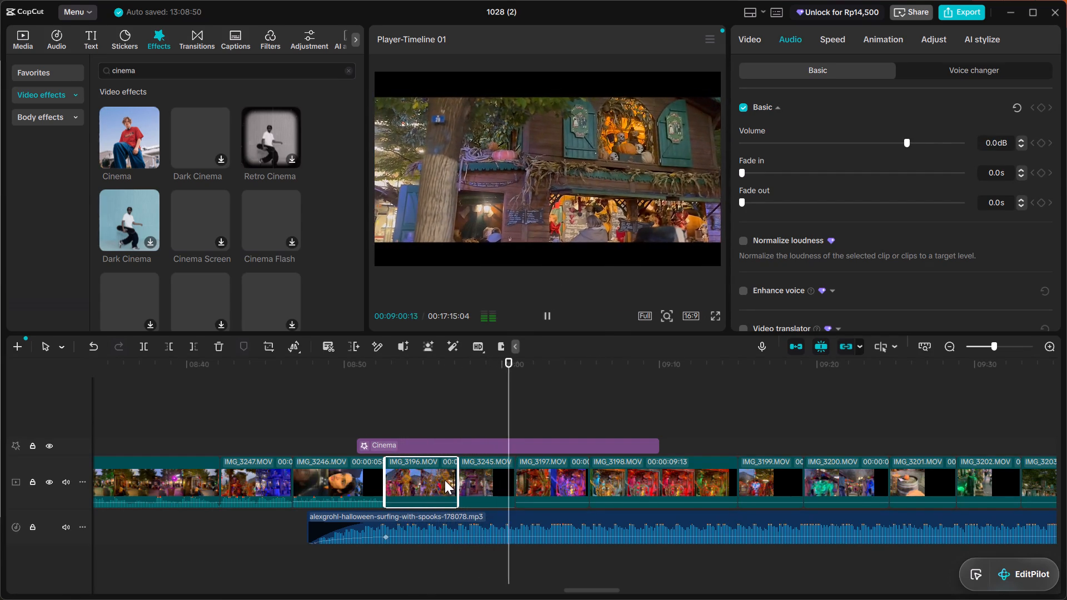
left_click_drag(458, 481, 446, 478)
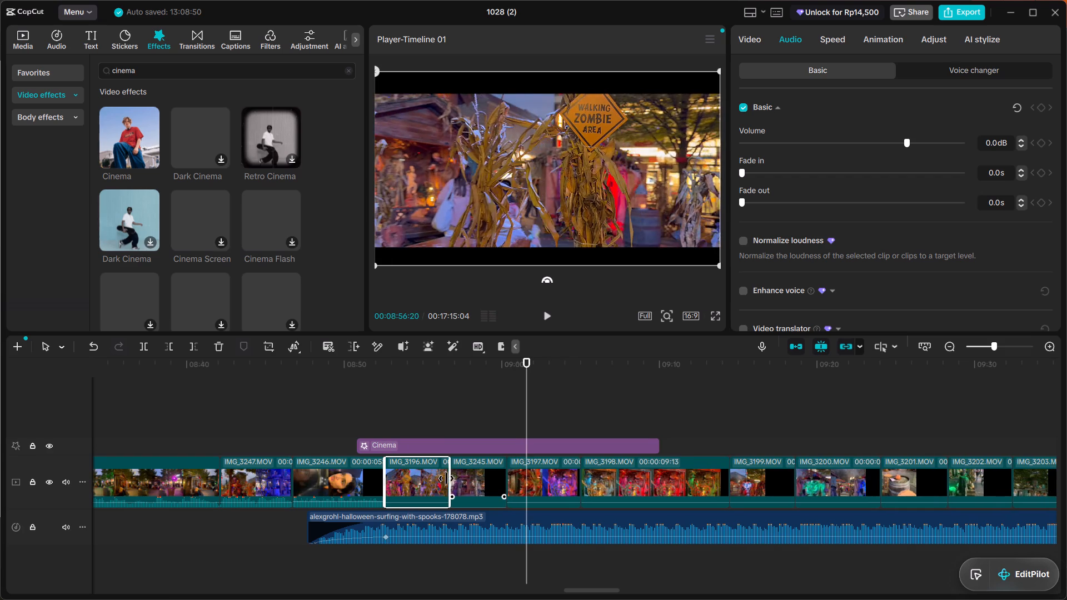
left_click_drag(446, 478, 445, 476)
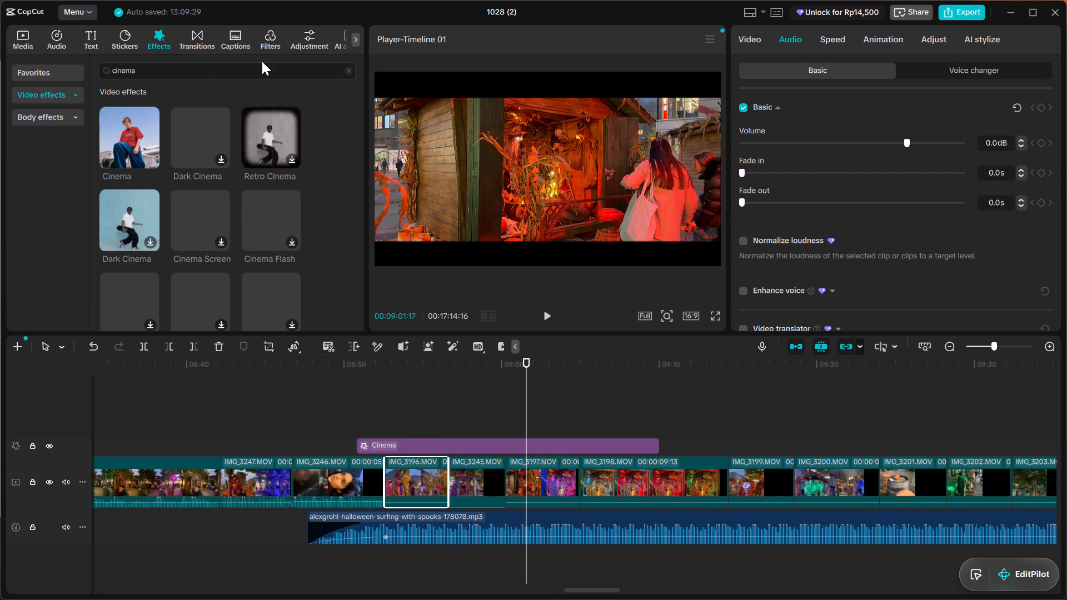
Search the filters for "helloween" and preview the Ghost and Night Neon filters.
left_click(274, 40)
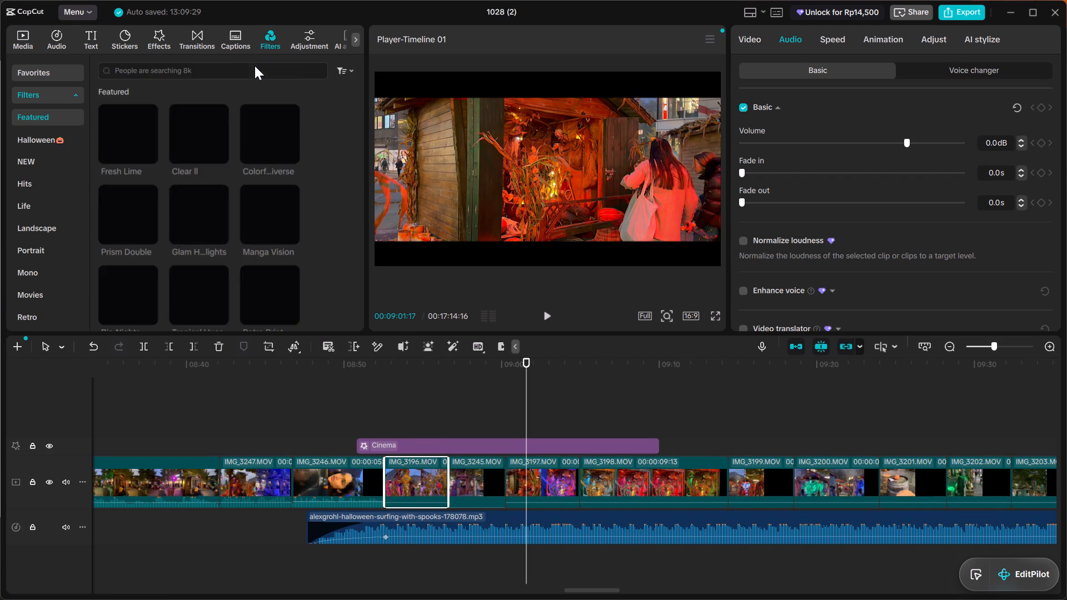
left_click(240, 73)
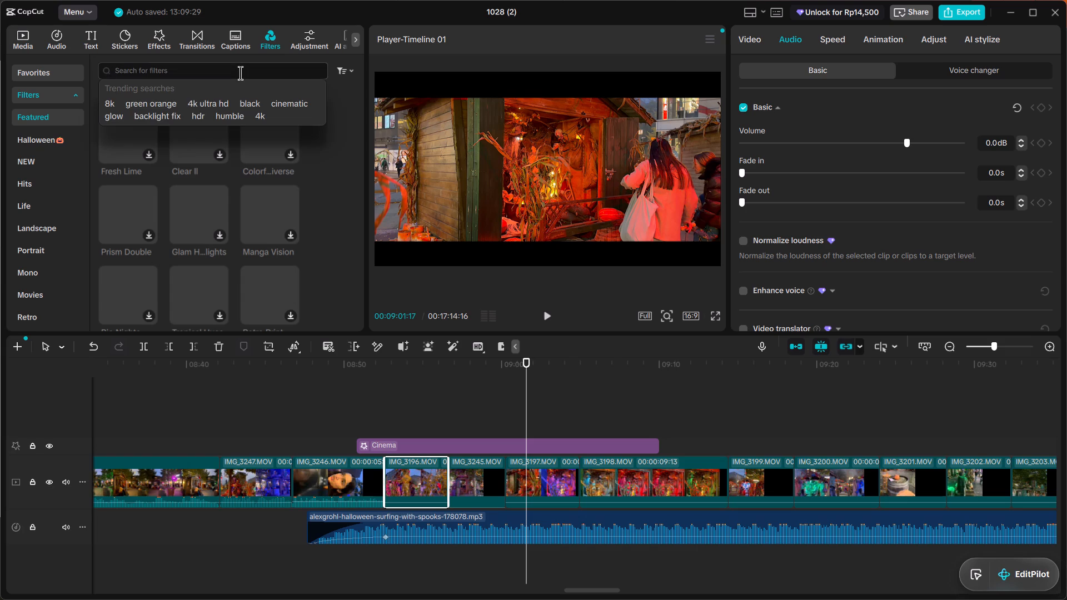
type("helloween")
key("Return")
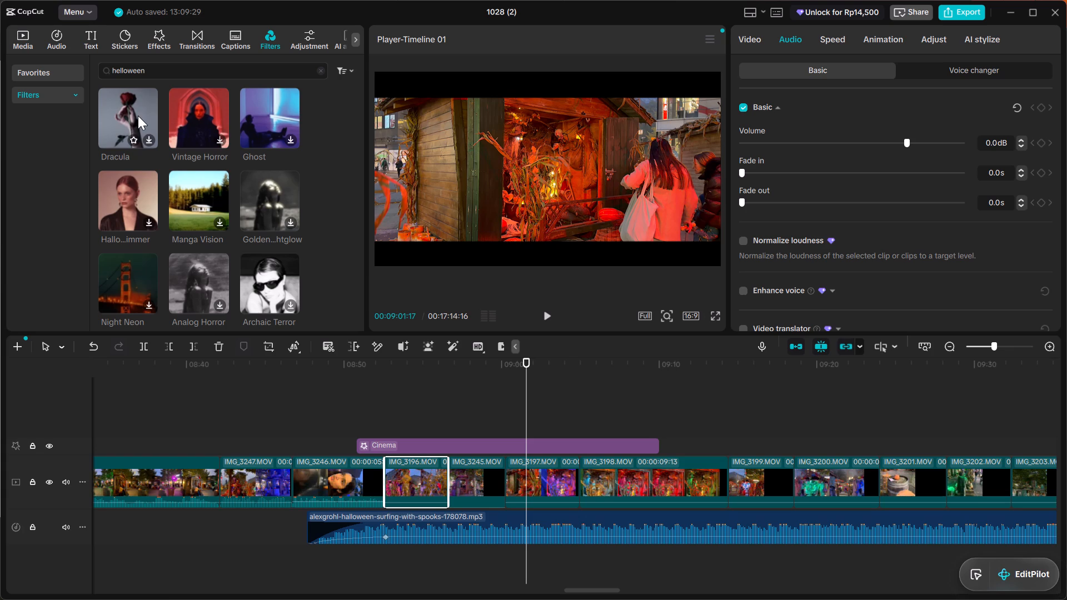
double_click(250, 125)
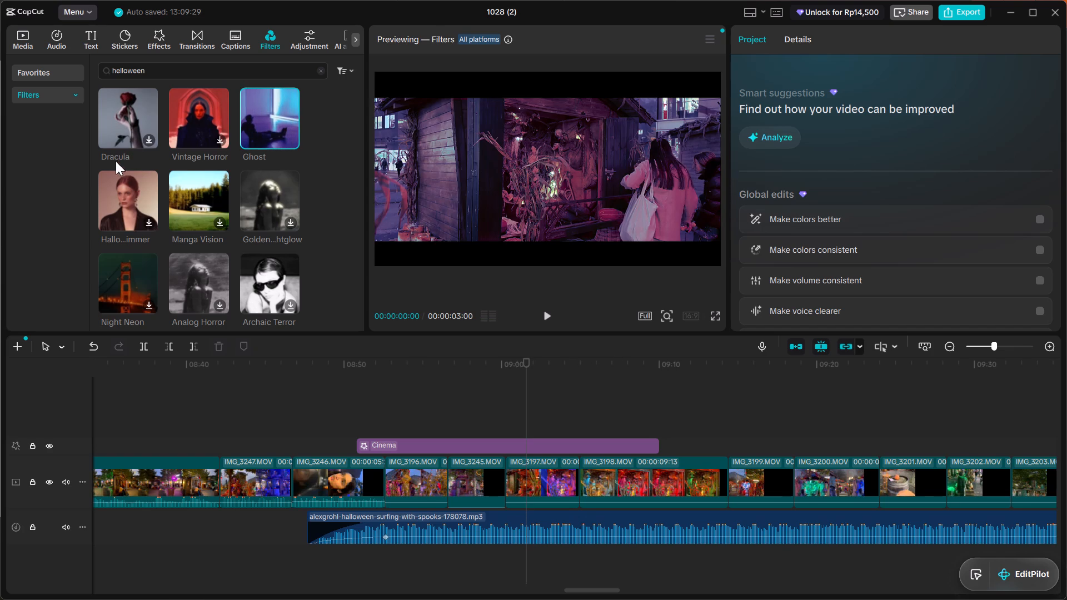
double_click(128, 273)
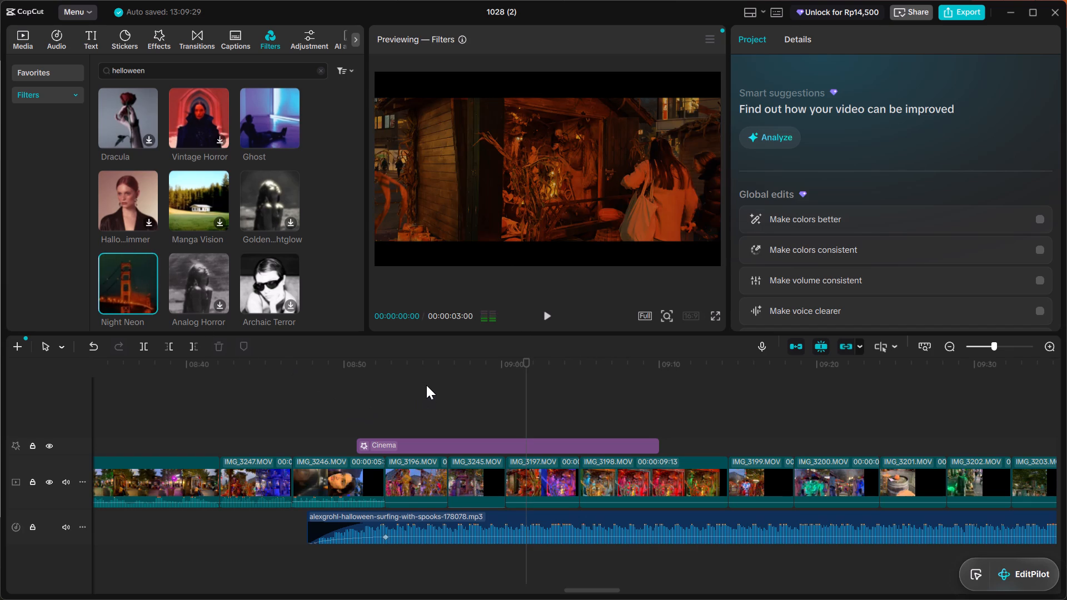
Play back the Halloween clips from about 08:56 and bring up the trending transitions, checking the clip sequence up to the end of the music.
left_click(433, 372)
triple_click(433, 372)
triple_click(439, 391)
key("space")
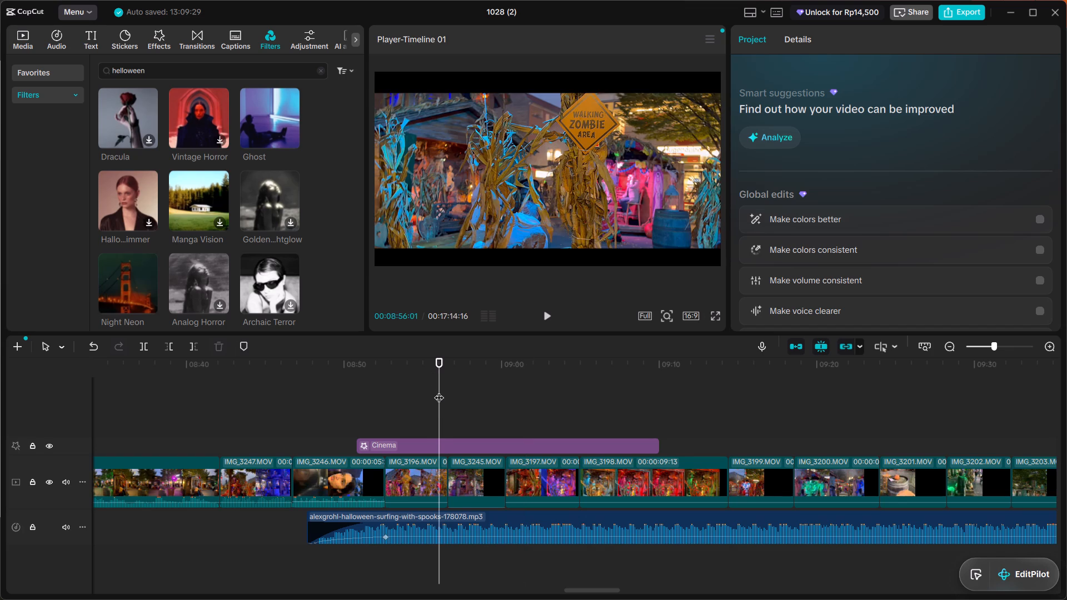
scroll(488, 424, "left", 1)
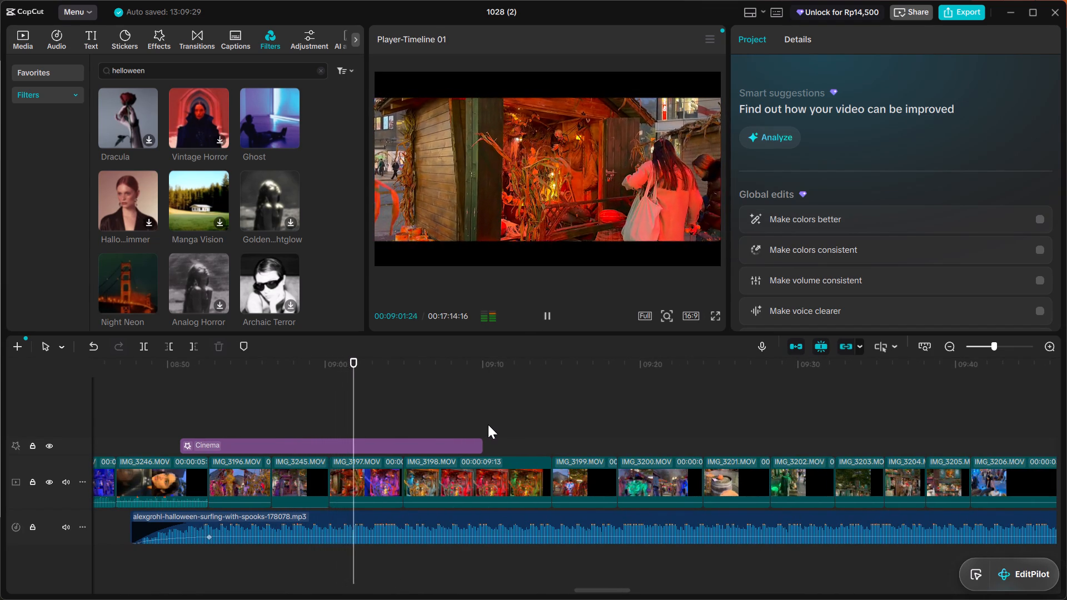
left_click(196, 37)
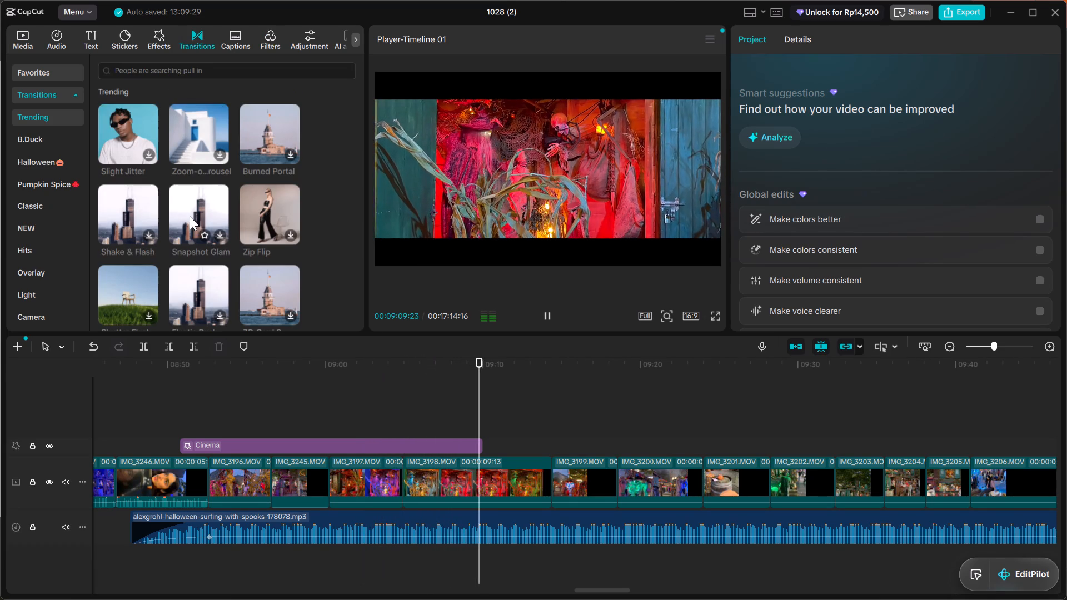
scroll(589, 412, "left", 1)
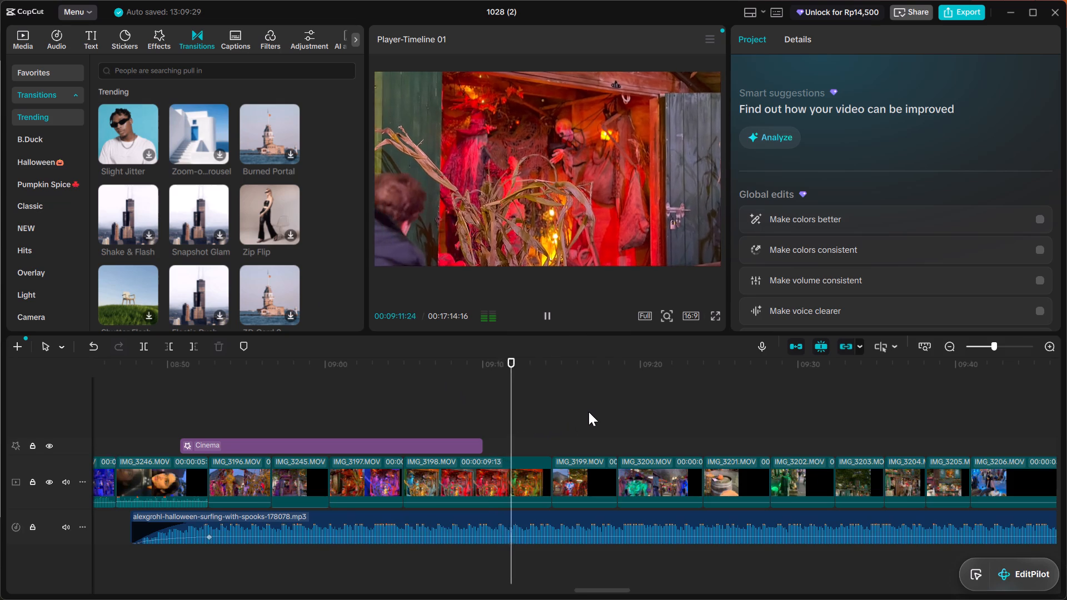
scroll(589, 412, "left", 1)
scroll(589, 412, "down", 4, "ctrl")
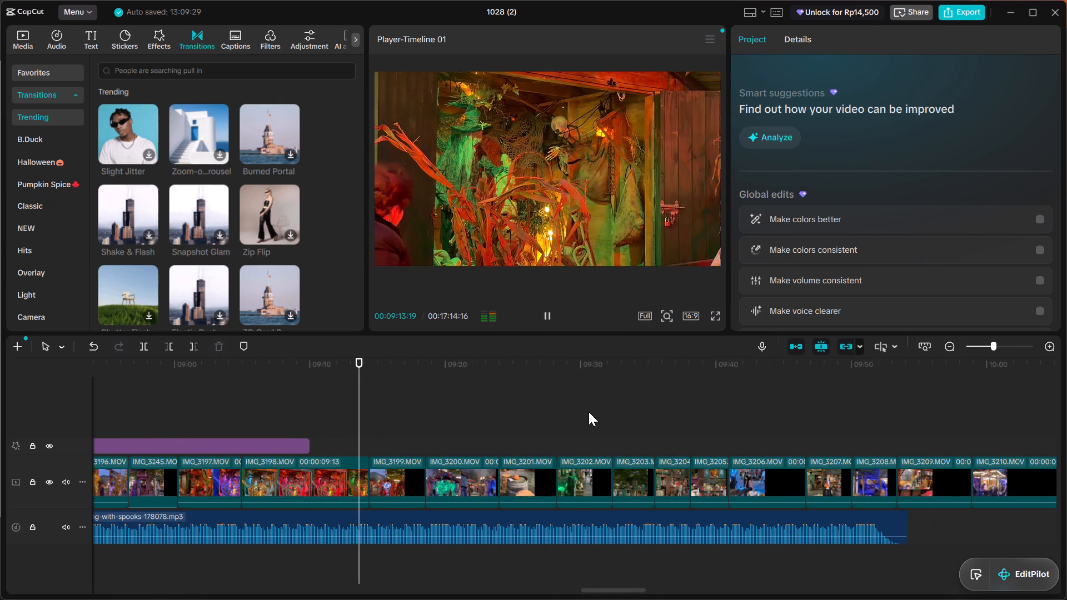
scroll(589, 412, "down", 2, "ctrl")
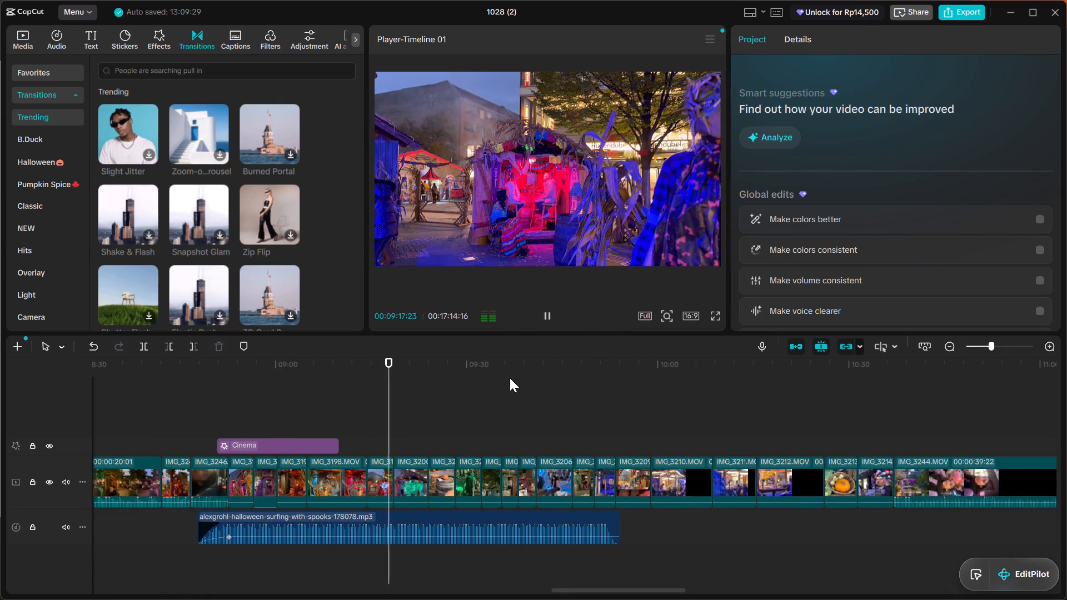
scroll(418, 407, "up", 4)
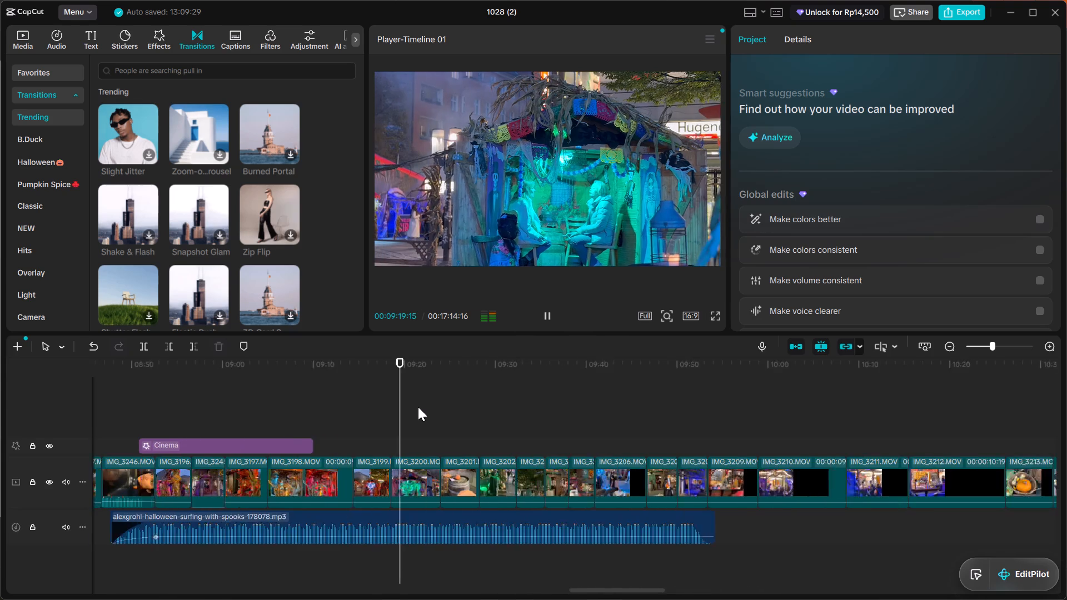
Trim about 3.8 s off the end of the IMG_3198 clip and about 2.5 s off the end of IMG_3200.
left_click(250, 475)
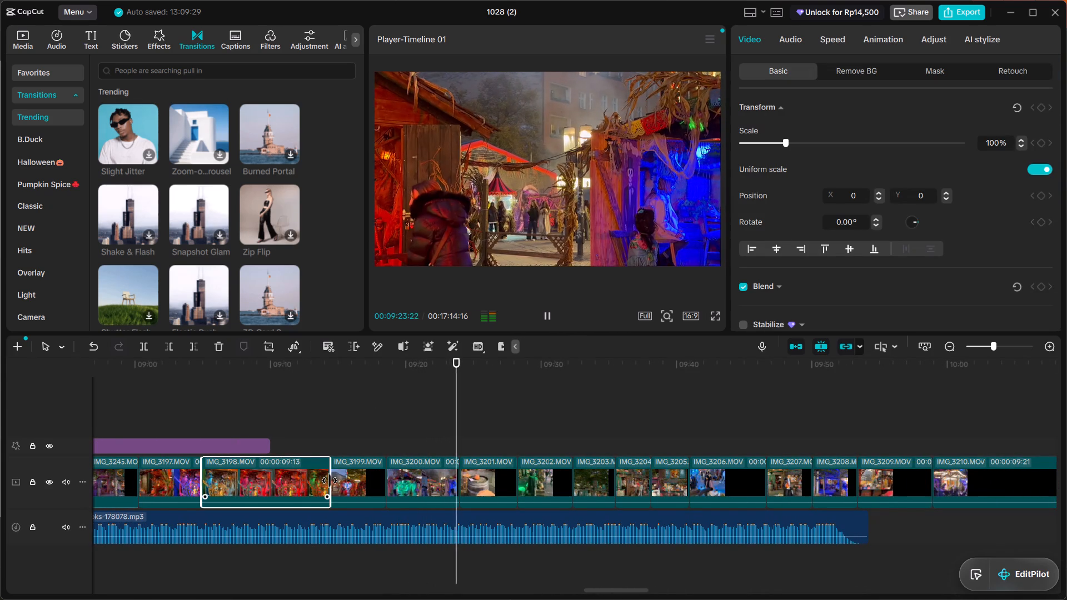
left_click_drag(330, 481, 275, 479)
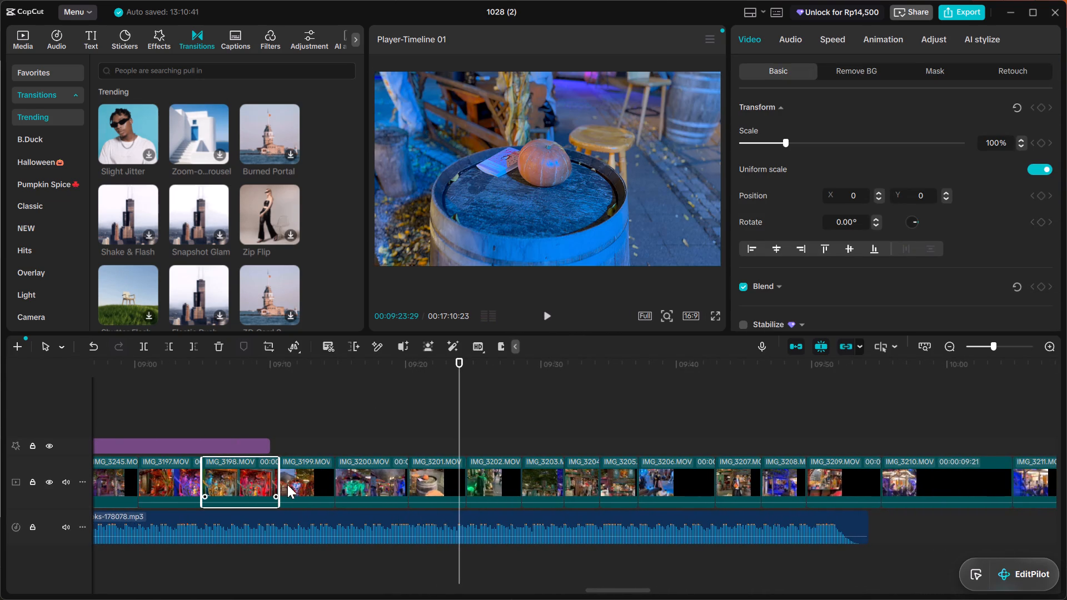
left_click(381, 475)
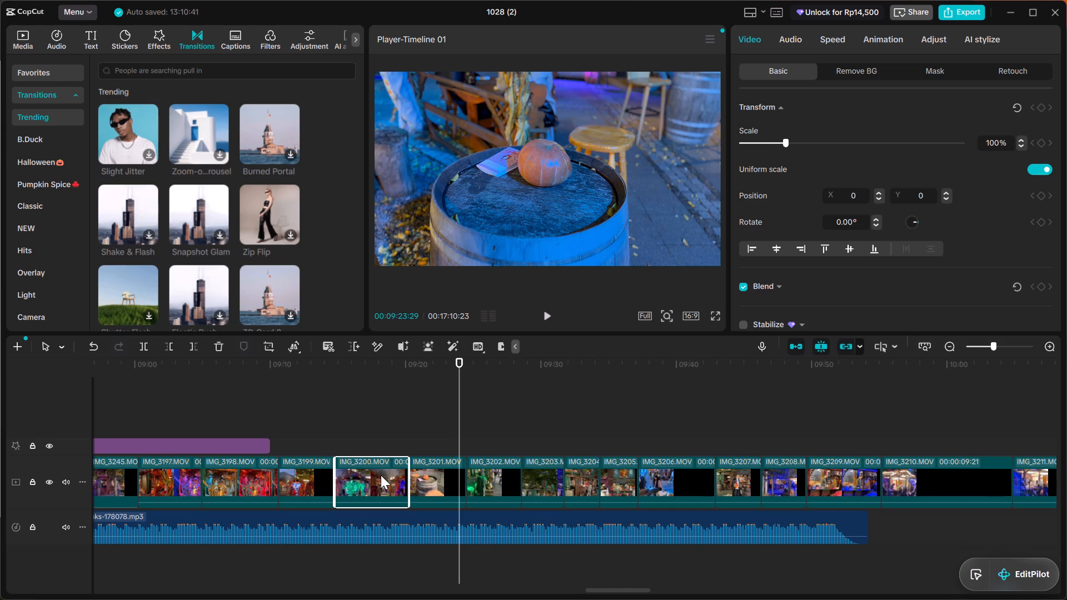
left_click_drag(408, 482, 367, 478)
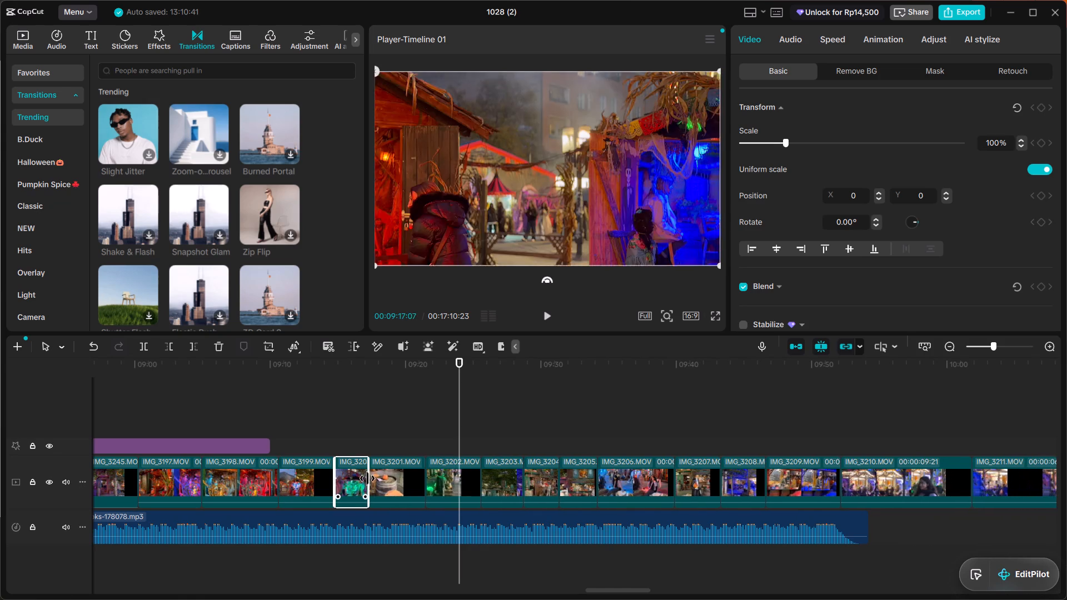
left_click_drag(367, 478, 375, 481)
Trim about 0.3 s off the end of the IMG_3201 clip and about 1 s off the end of IMG_3202.
left_click(403, 486)
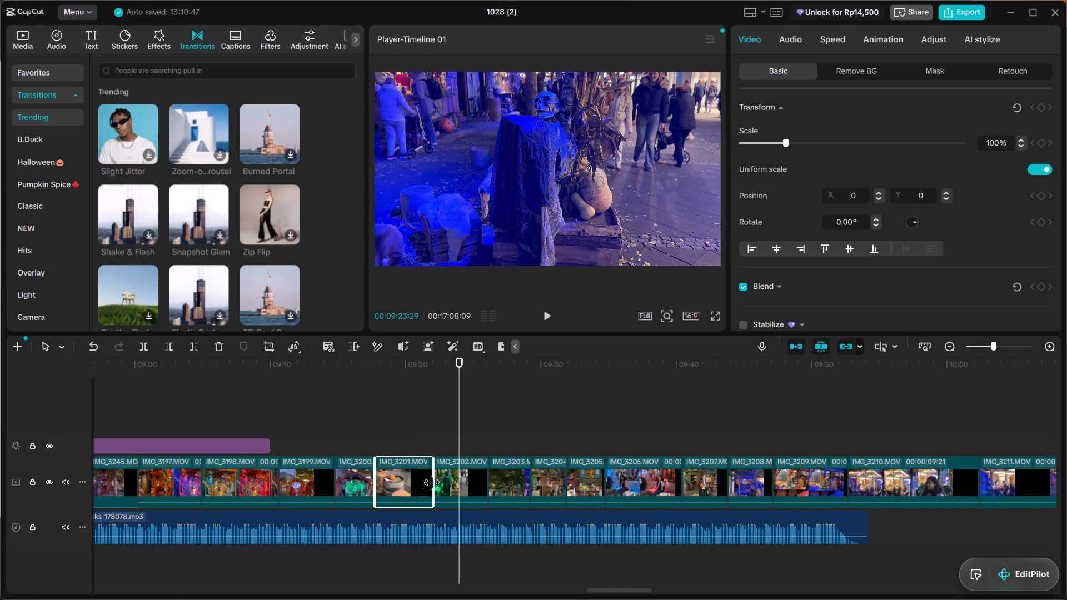
left_click_drag(436, 483, 428, 480)
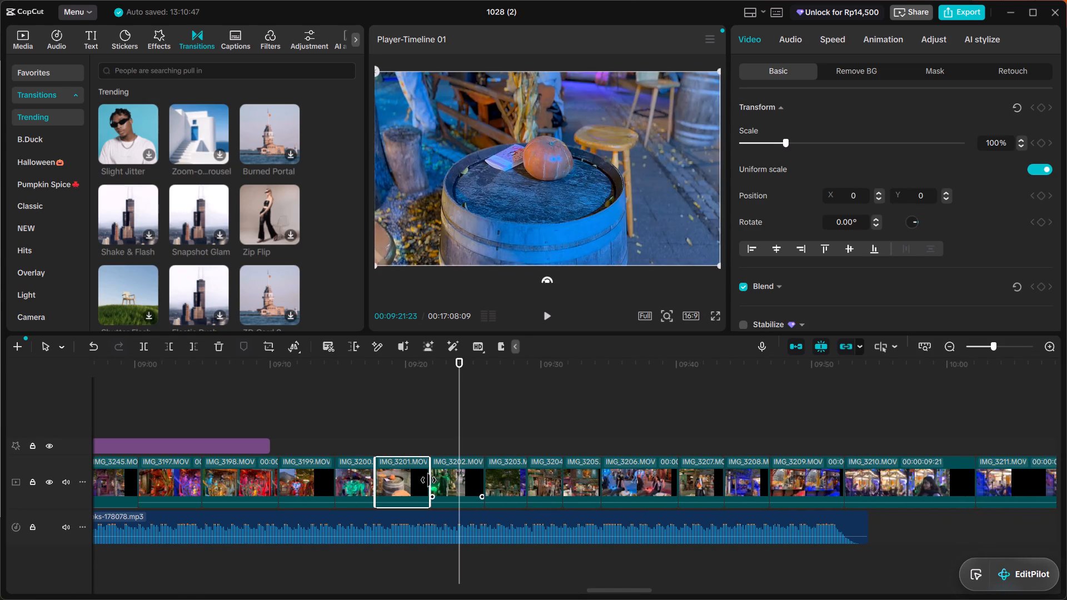
left_click(464, 469)
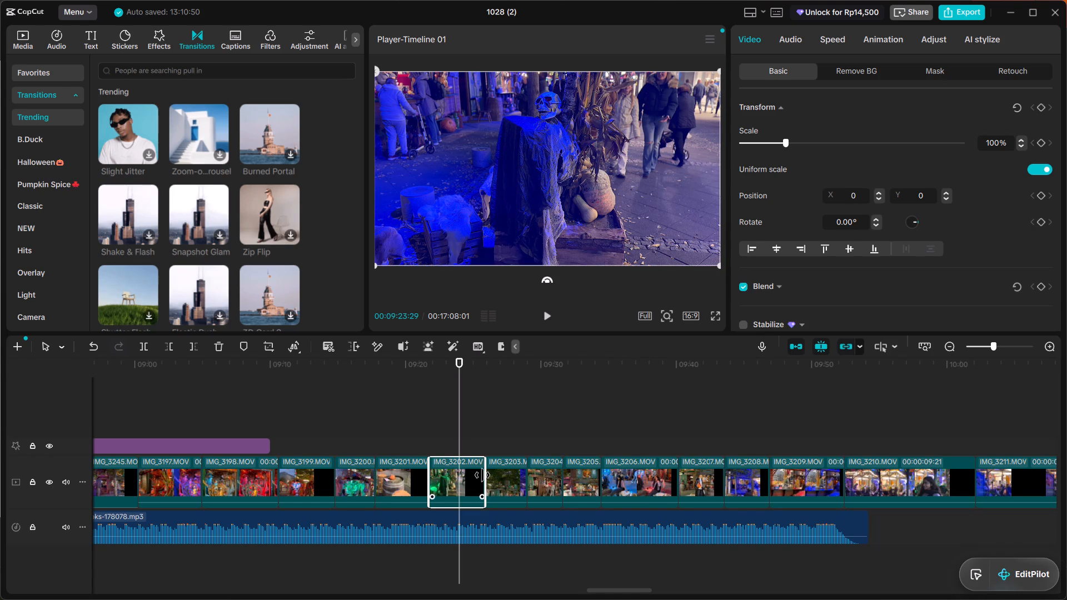
left_click_drag(482, 475, 468, 472)
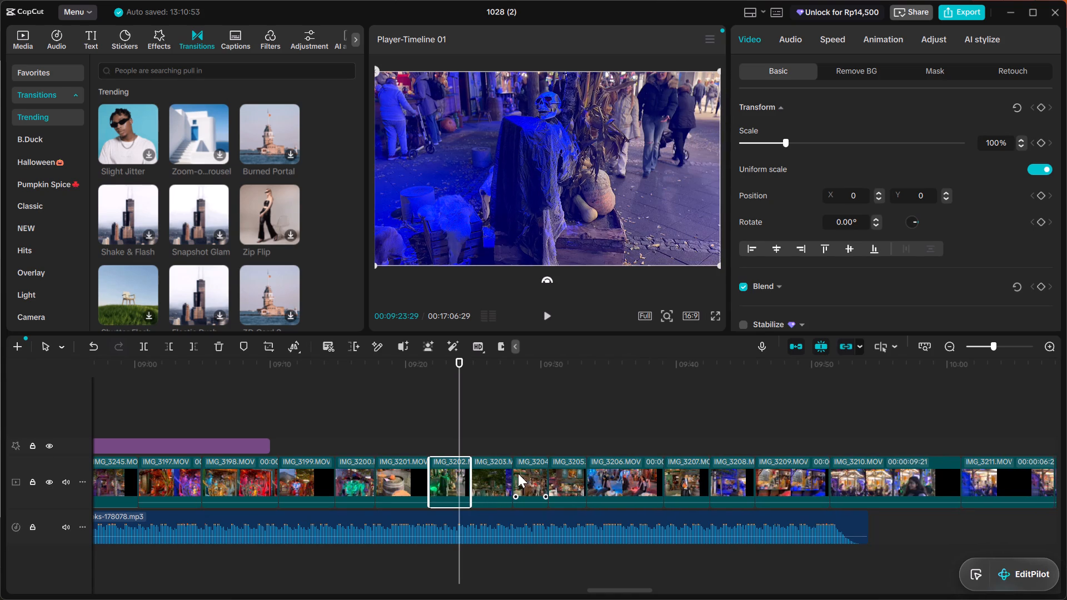
Extend the end of the Cinema effect to about 09:50, near the end of the IMG_3209 clip.
key("space")
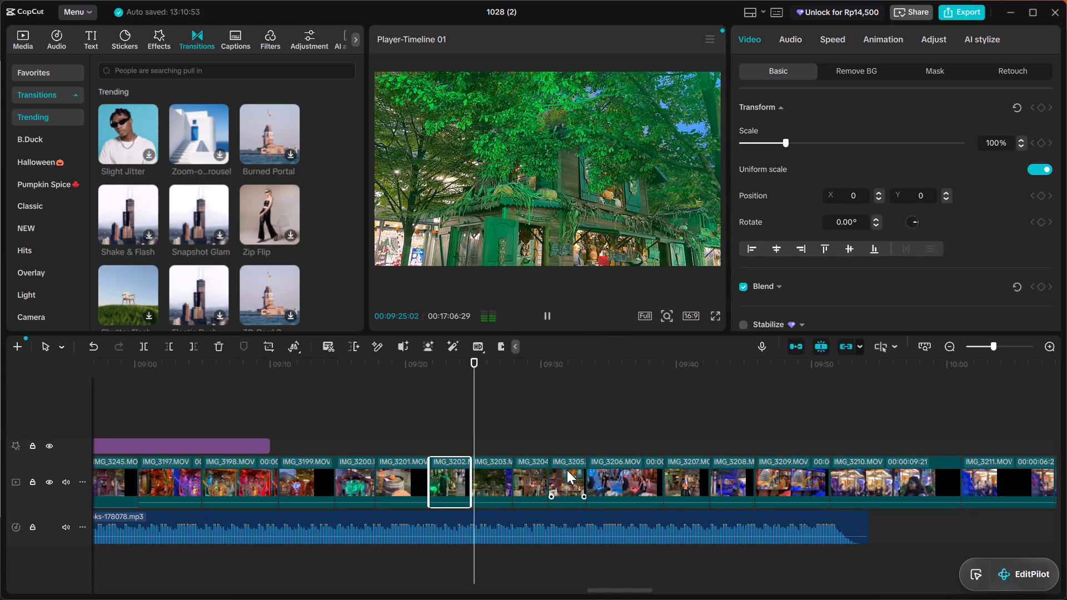
scroll(567, 470, "left", 1)
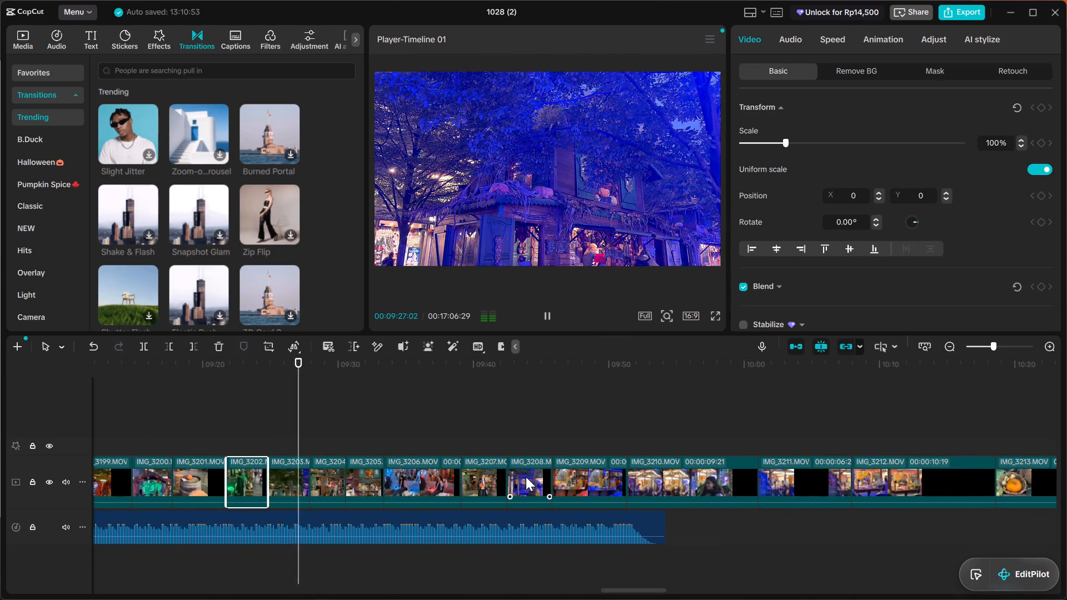
scroll(526, 477, "right", 1)
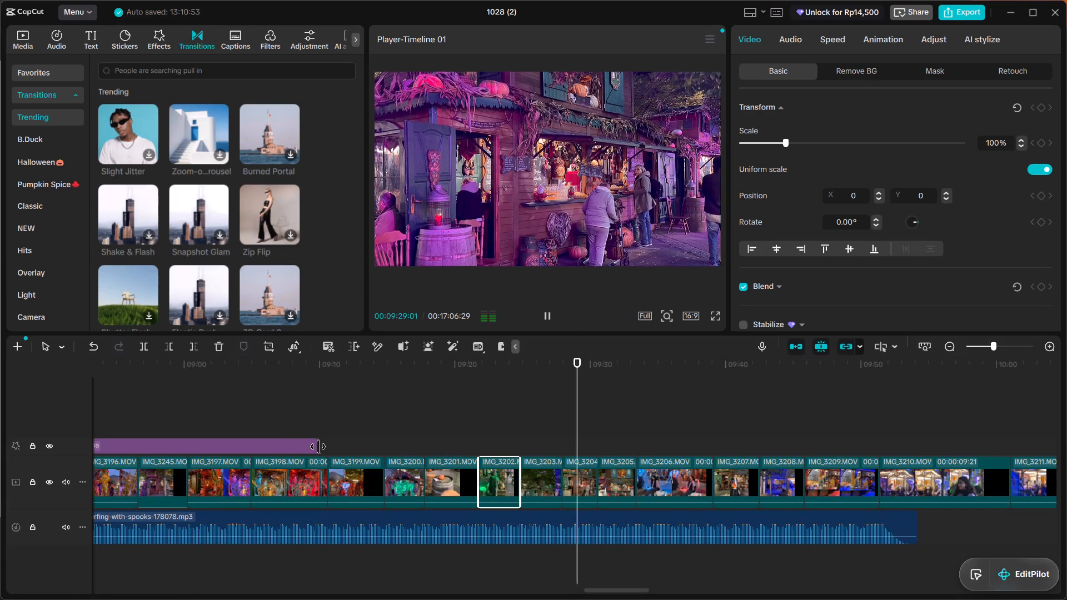
left_click(318, 446)
left_click(318, 446)
left_click_drag(318, 446, 533, 466)
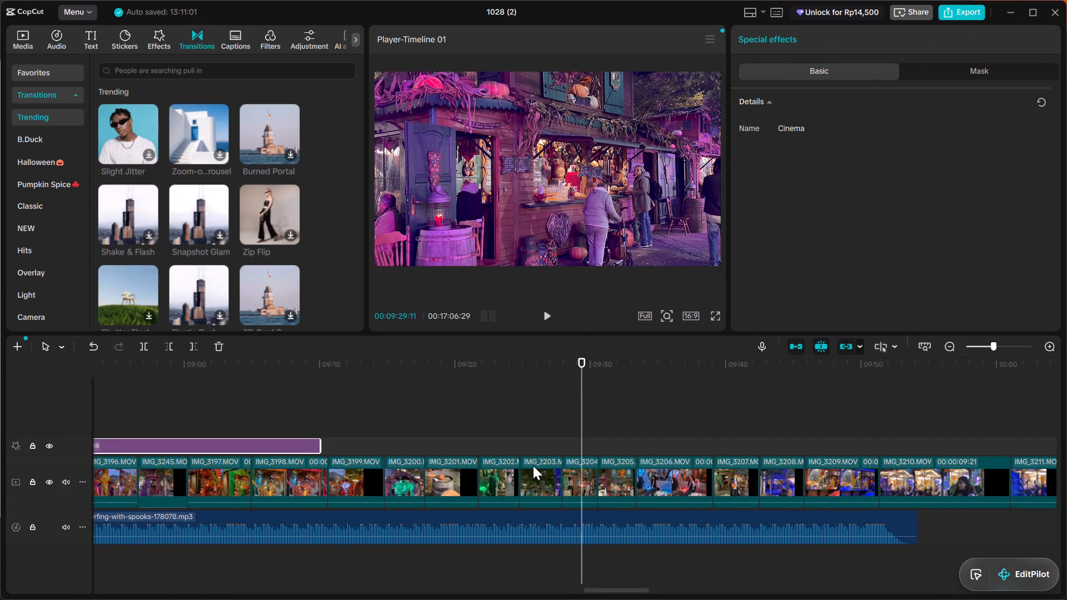
left_click_drag(533, 466, 527, 464)
left_click_drag(322, 447, 840, 448)
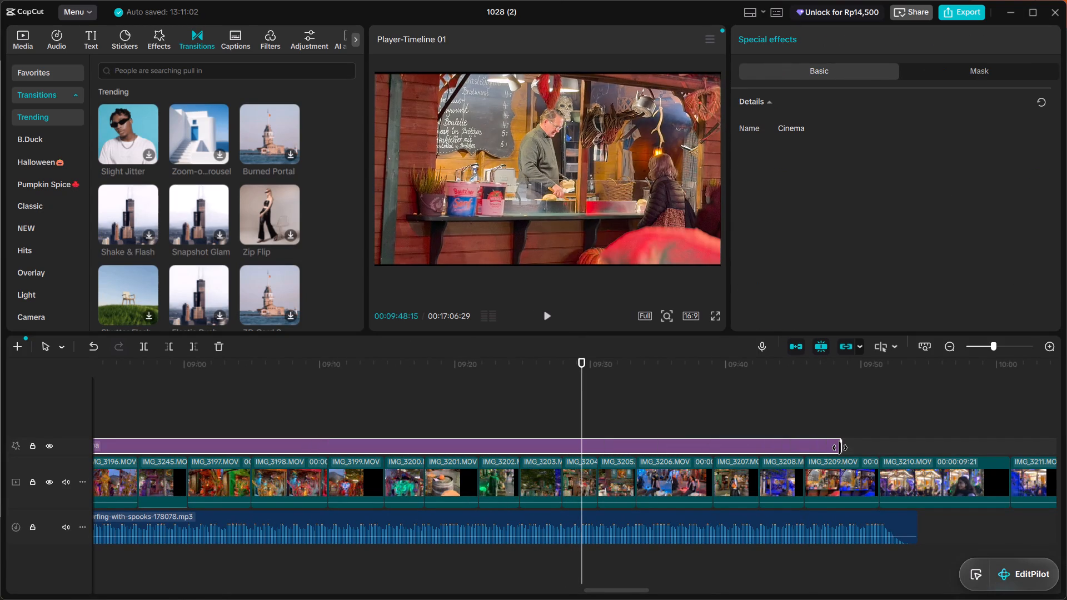
left_click_drag(840, 448, 869, 452)
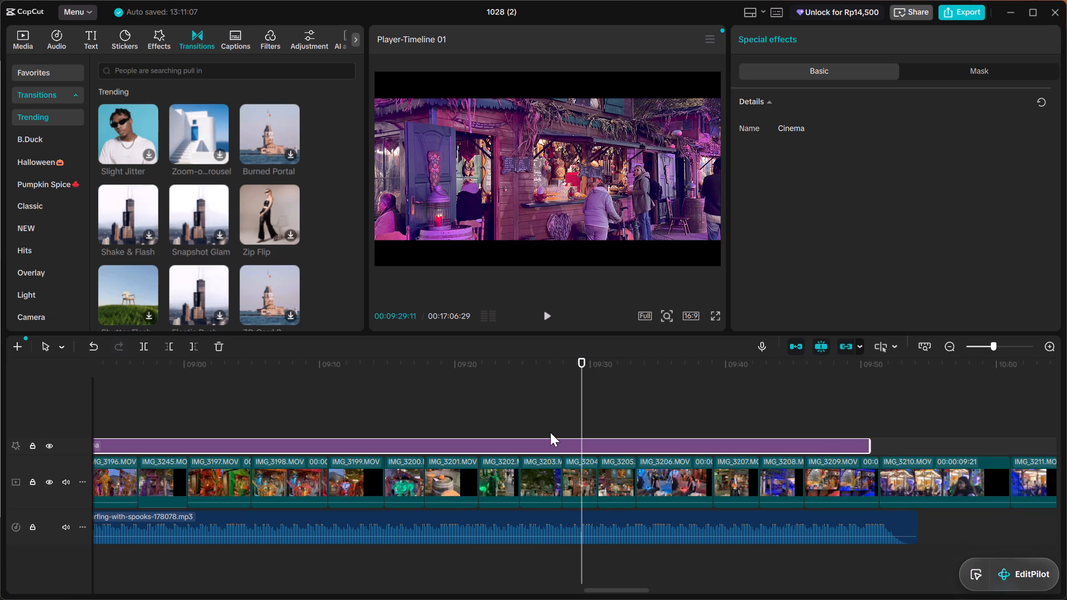
Play back the section from about 09:20 past the end of the music and skim the following clips up to about 10:28.
left_click(463, 361)
key("space")
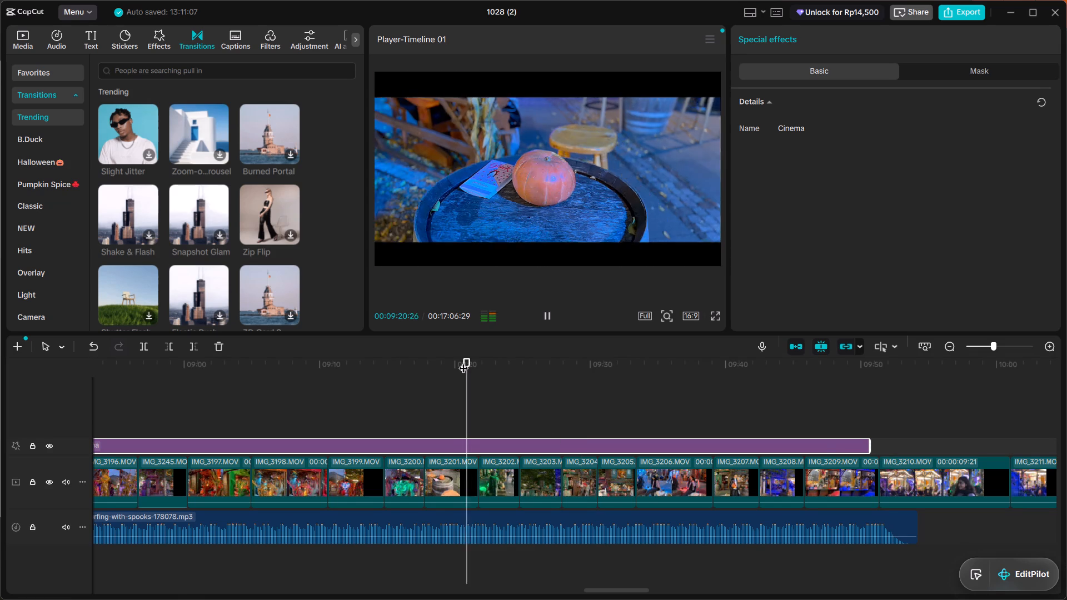
scroll(637, 480, "left", 1)
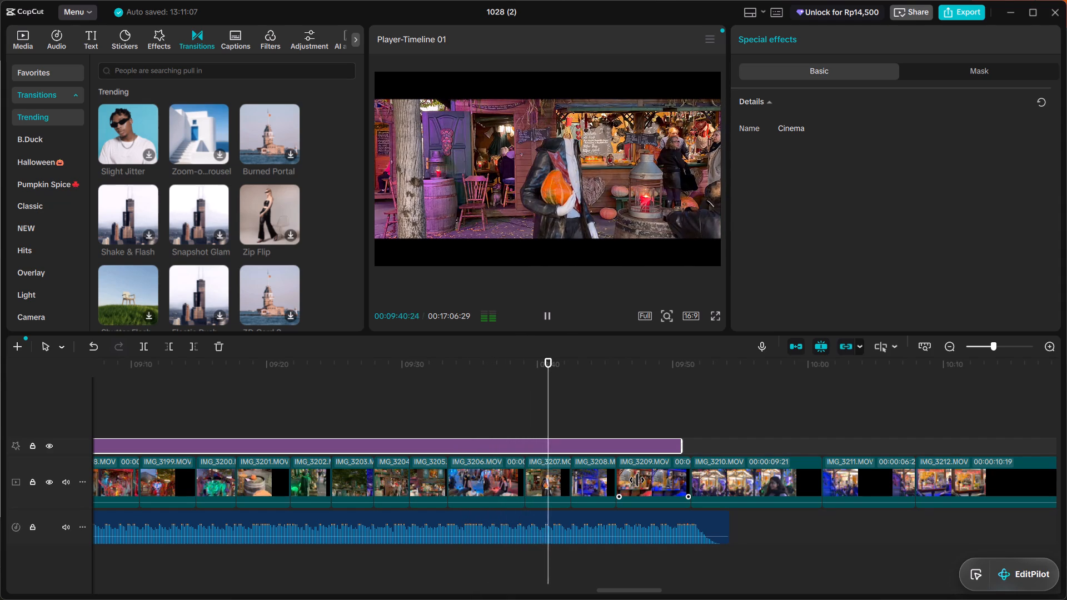
scroll(501, 453, "left", 1)
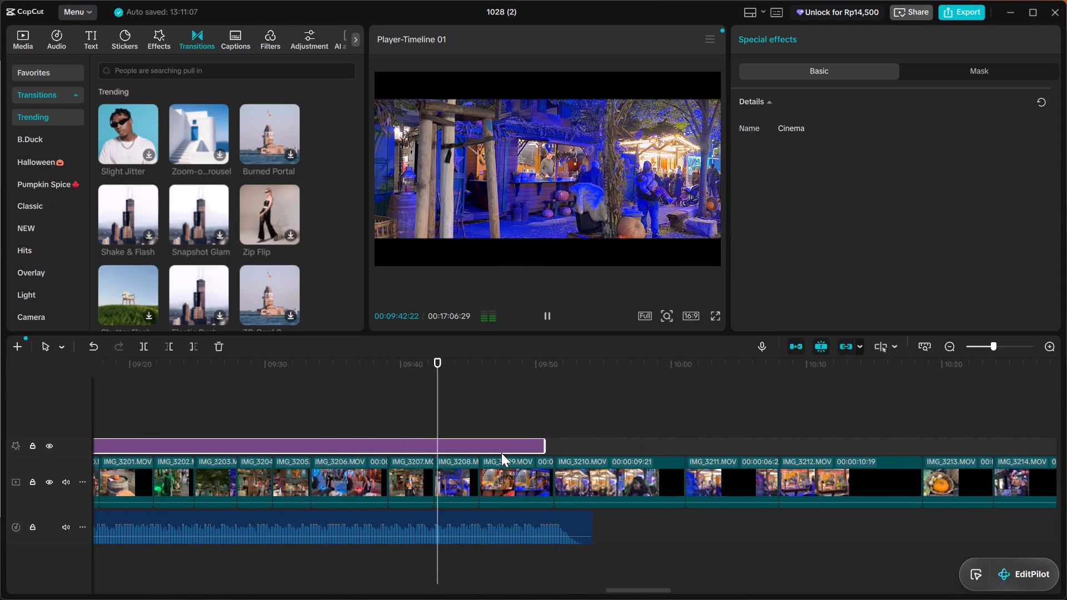
scroll(501, 453, "left", 1)
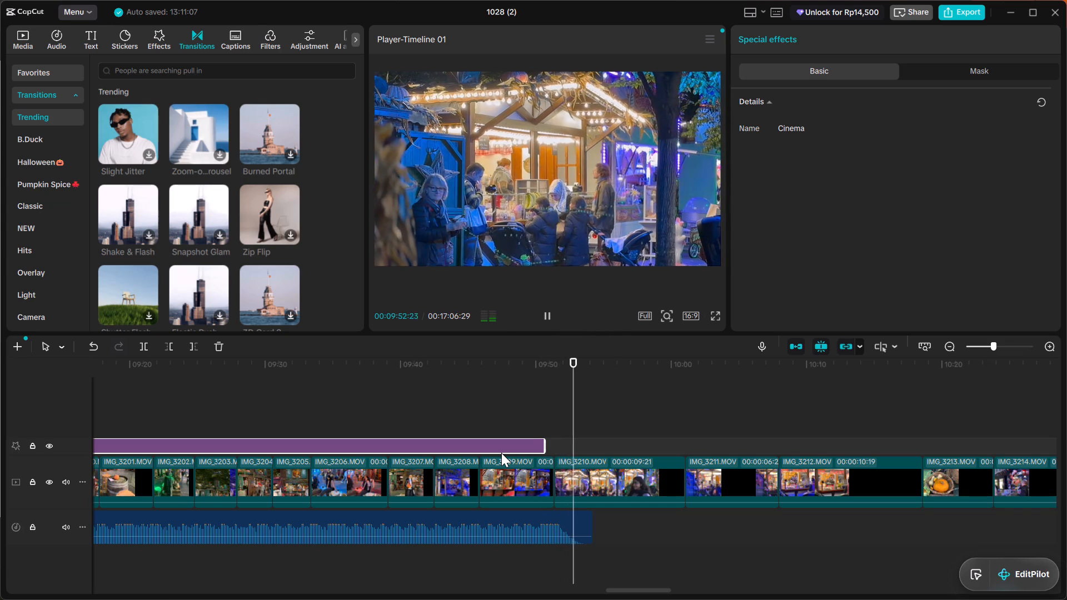
scroll(677, 505, "left", 1)
scroll(677, 505, "down", 2, "ctrl")
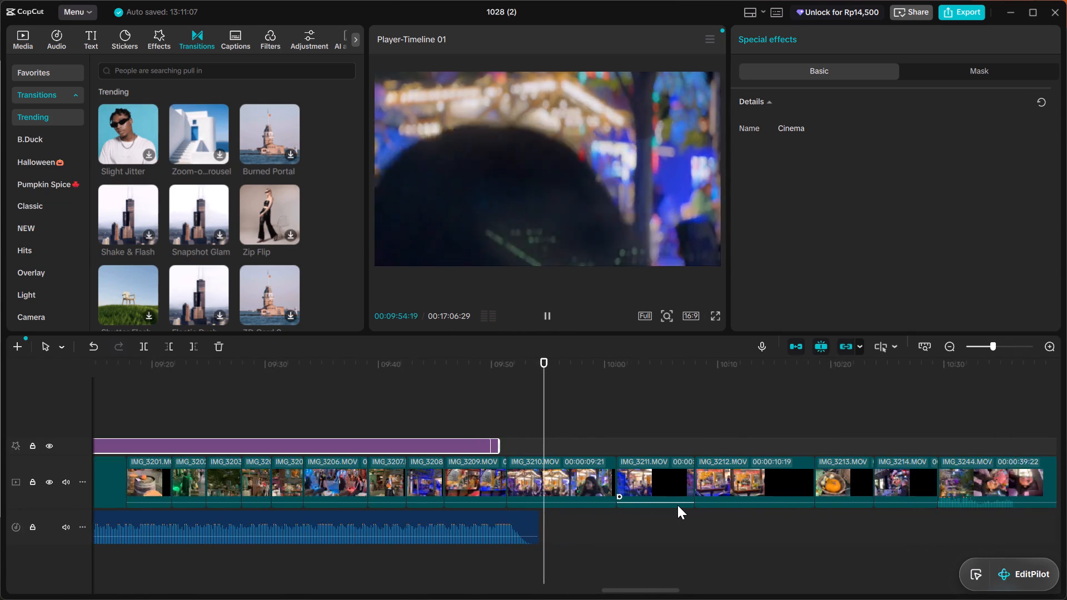
left_click(660, 382)
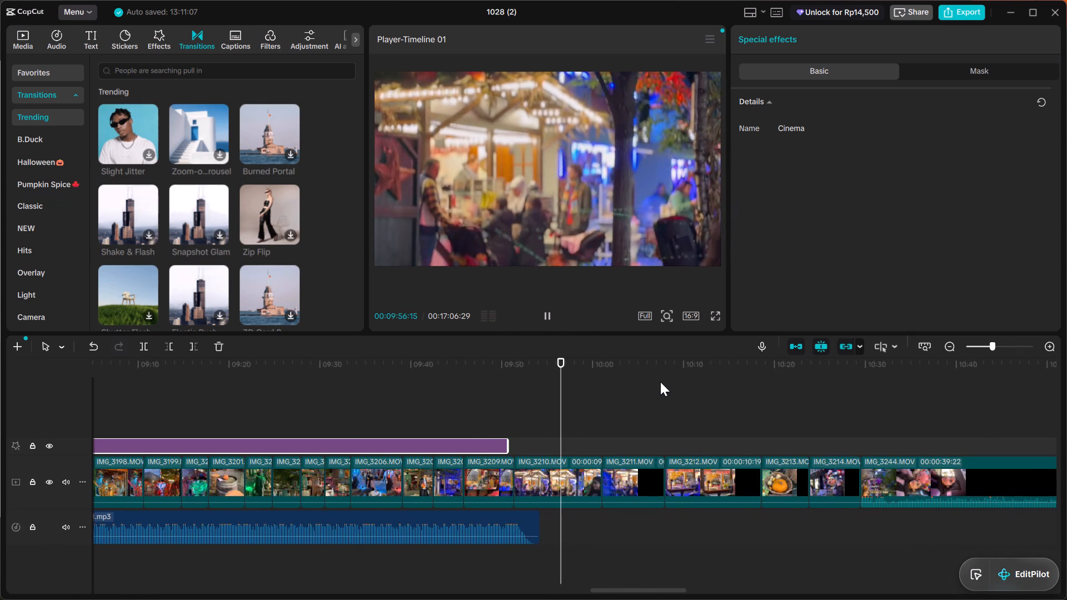
left_click_drag(660, 382, 850, 369)
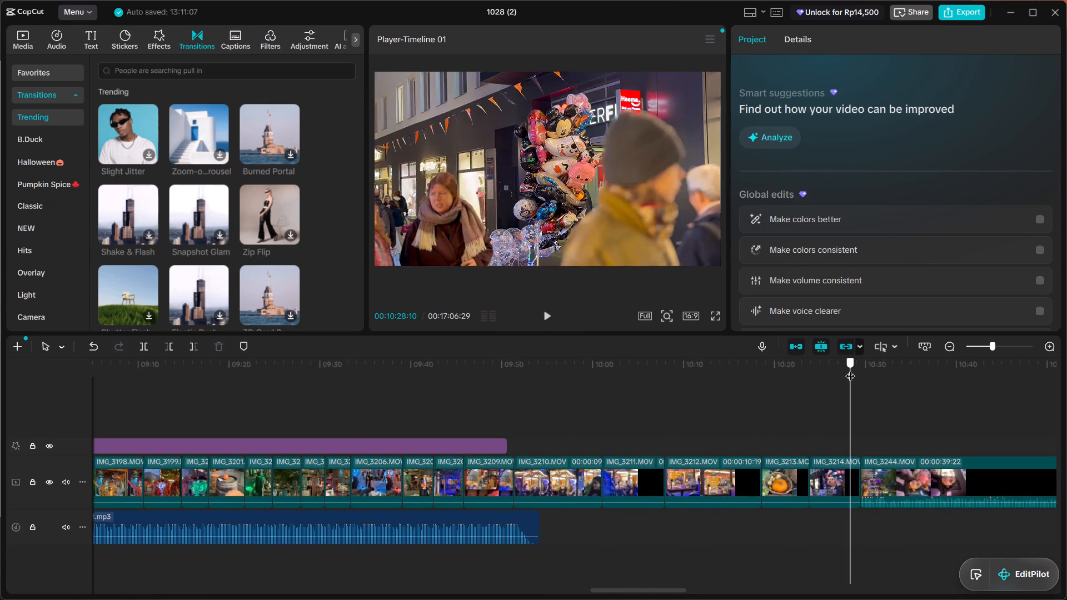
left_click_drag(850, 369, 538, 406)
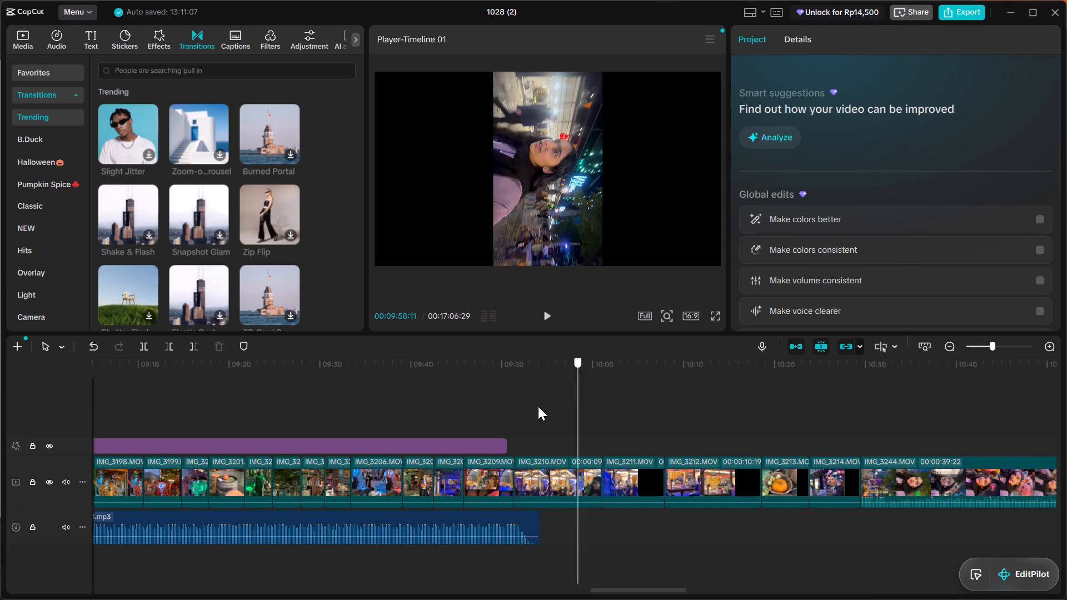
left_click_drag(538, 406, 539, 422)
Delete the IMG_3210, IMG_3211 and IMG_3212 clips that follow IMG_3209.
left_click(535, 499)
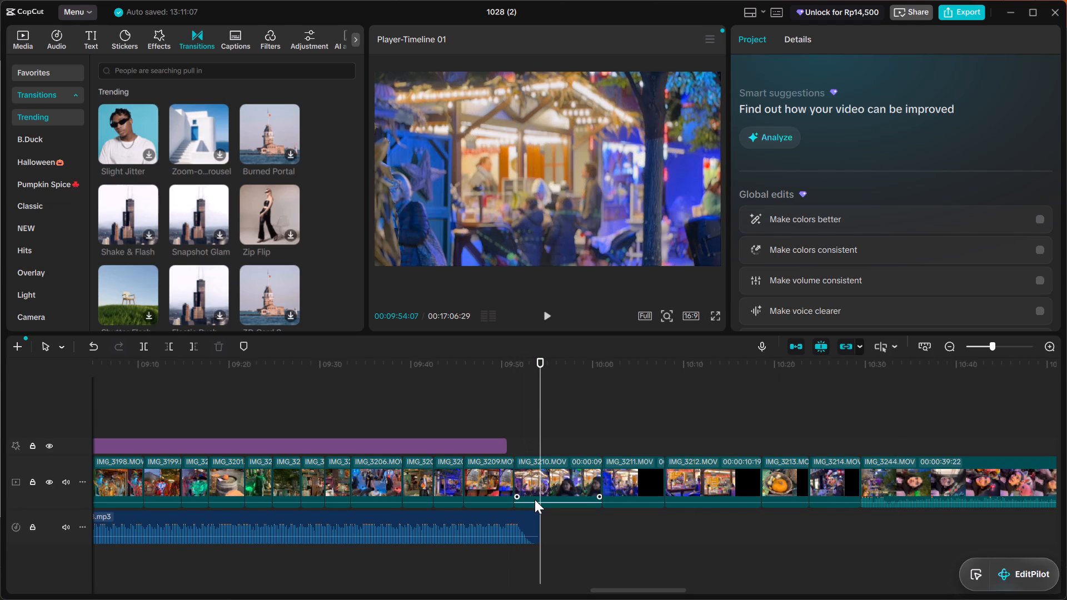
key("Delete")
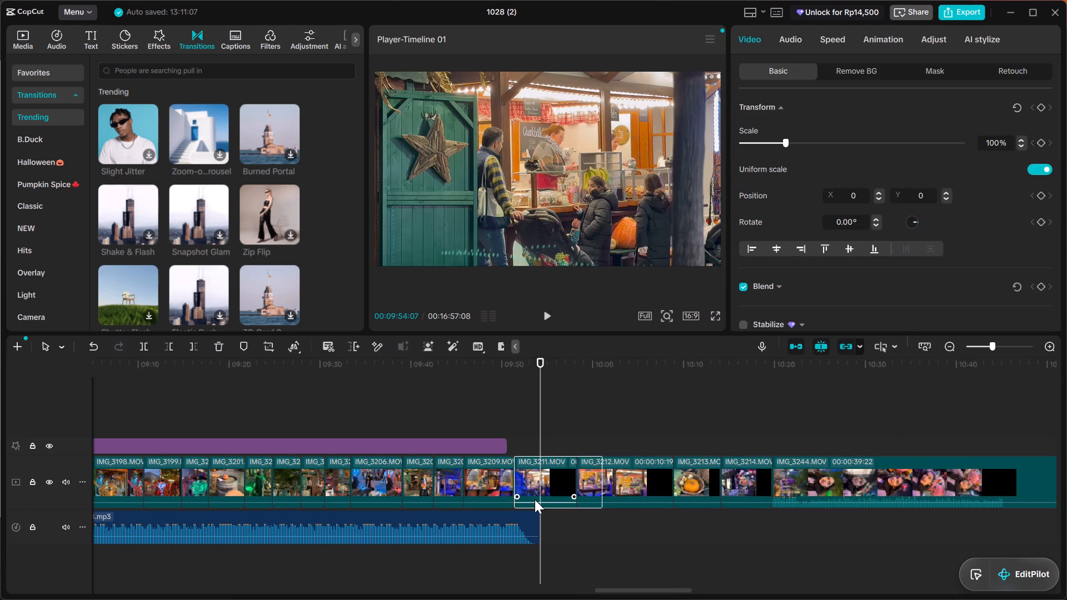
key("Delete")
left_click(536, 489)
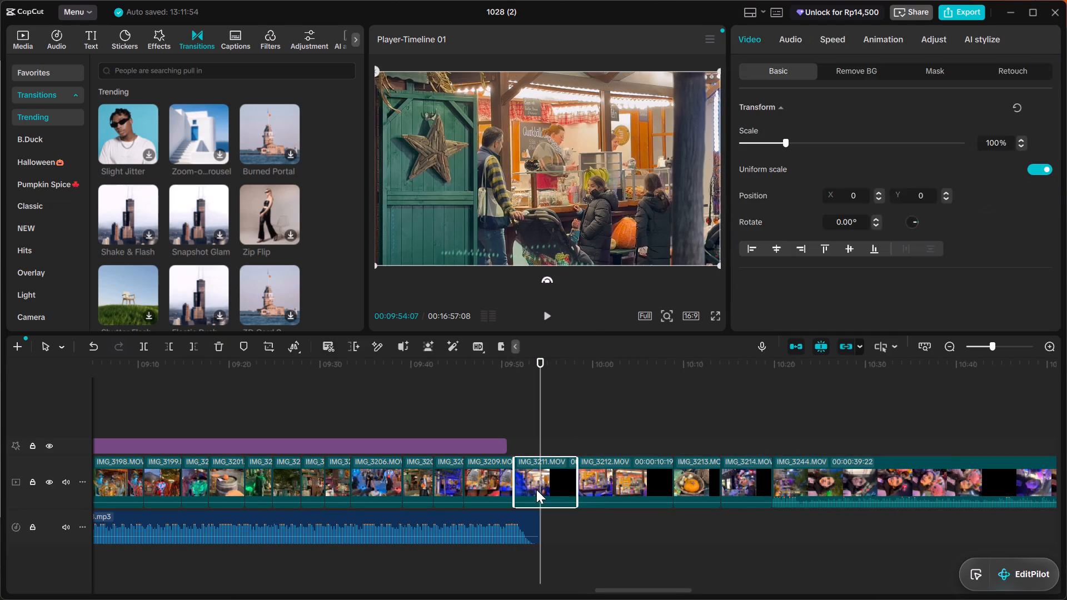
key("Delete")
left_click(539, 489)
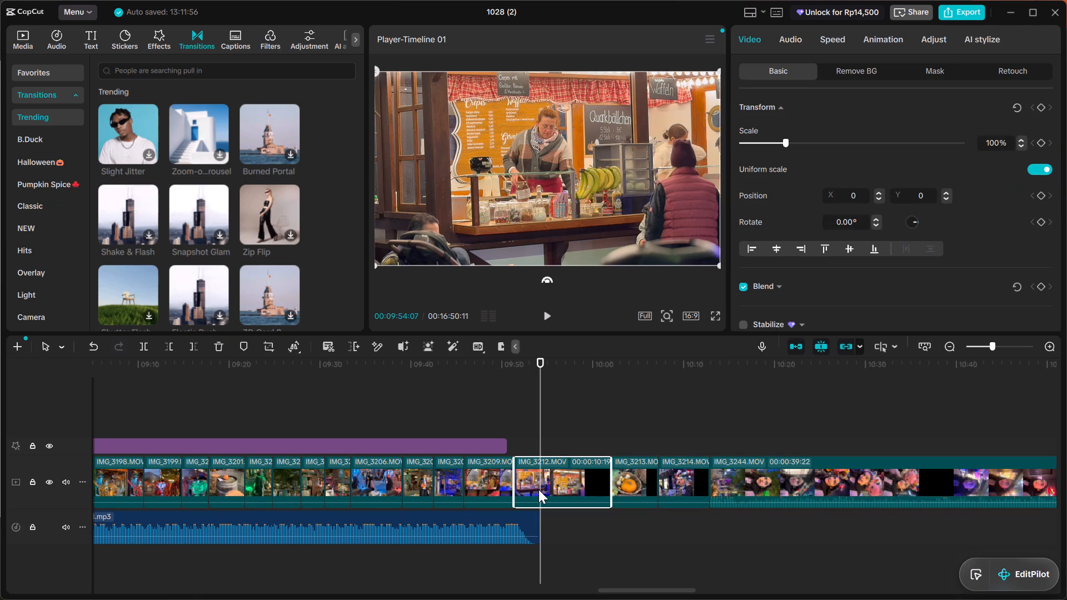
key("Delete")
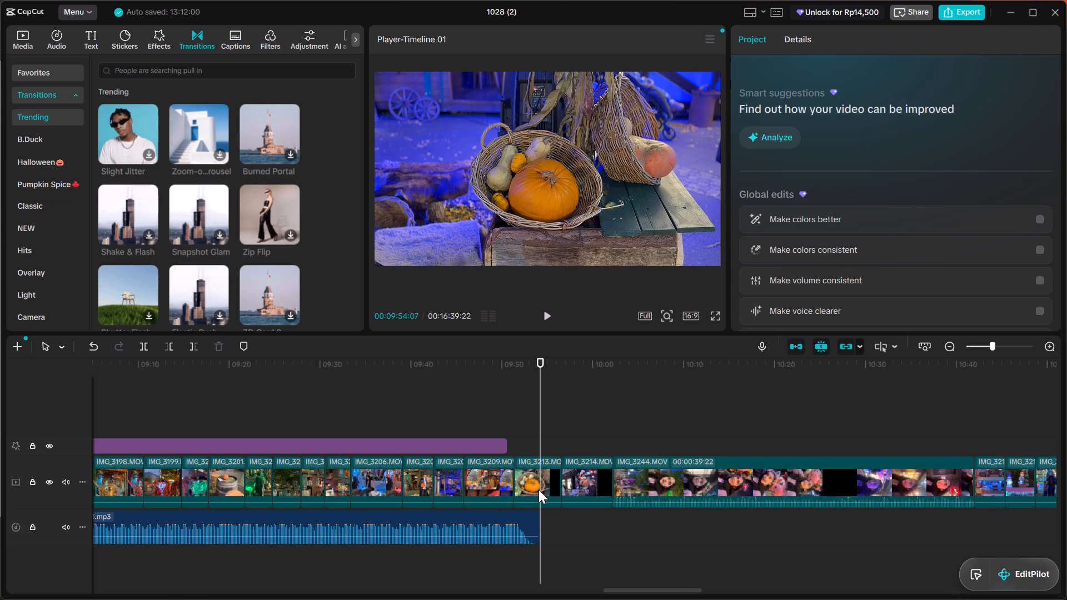
Delete the IMG_3213 and IMG_3214 clips that follow IMG_3209.
left_click(539, 489)
key("Delete")
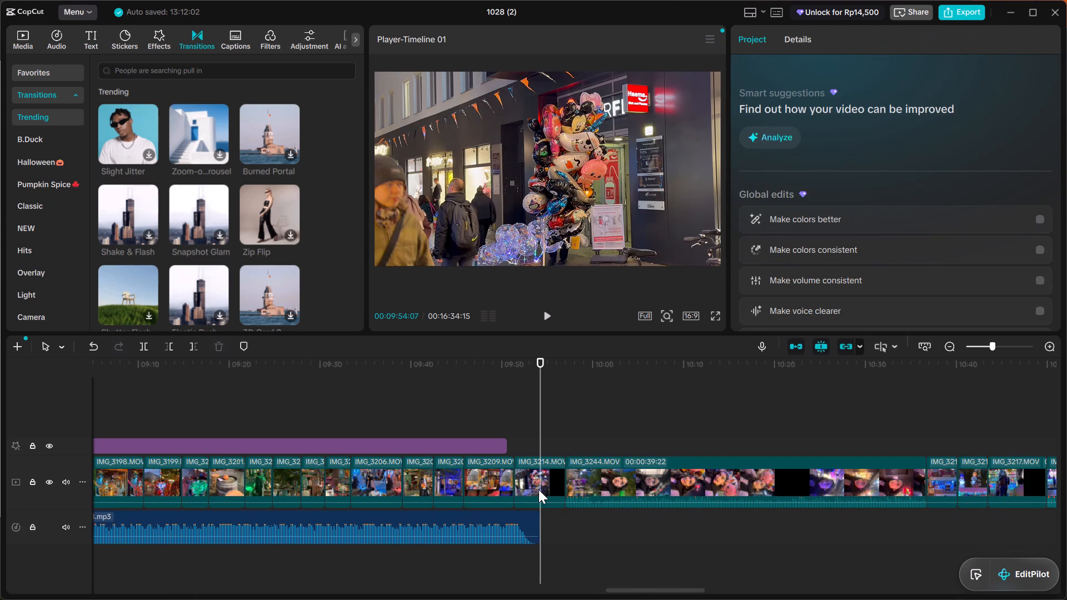
left_click(539, 489)
key("Delete")
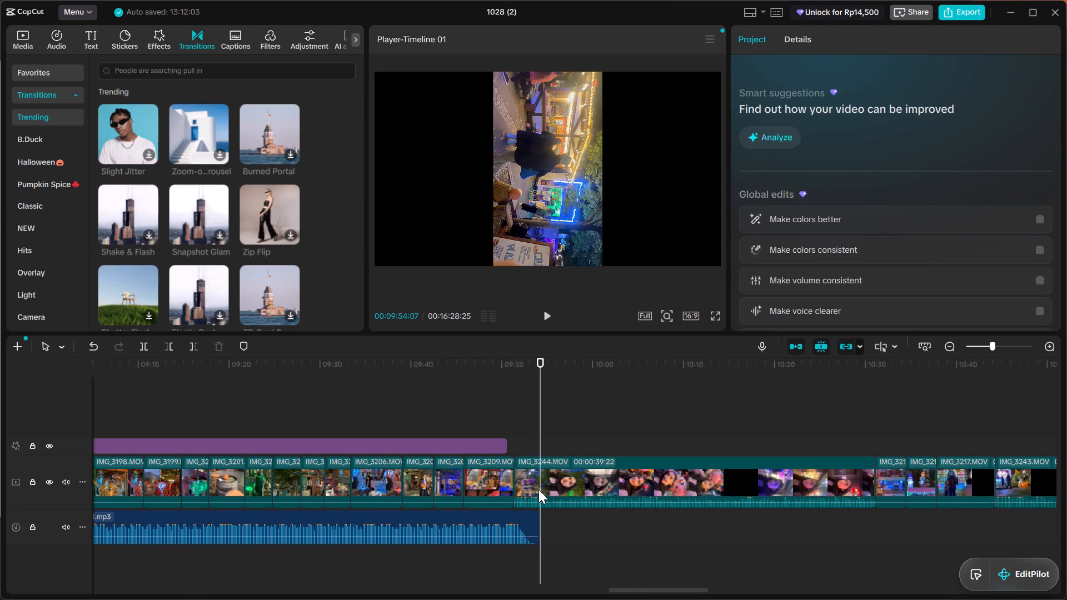
Rotate the IMG_3244 clip to 90° and enlarge it to a scale of 177% so it fills the frame.
left_click(475, 369)
key("space")
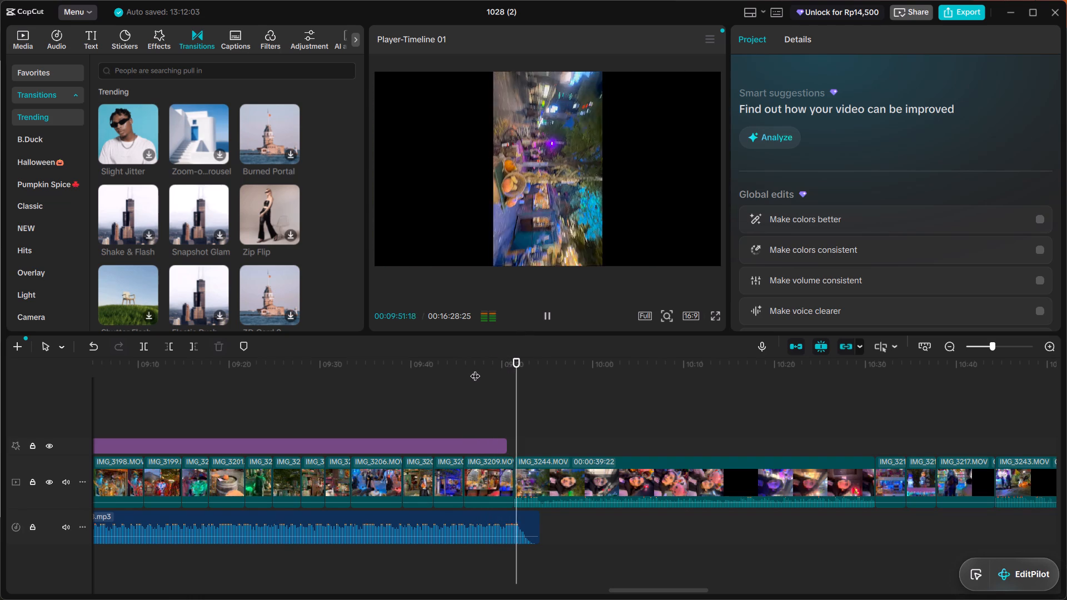
left_click(541, 468)
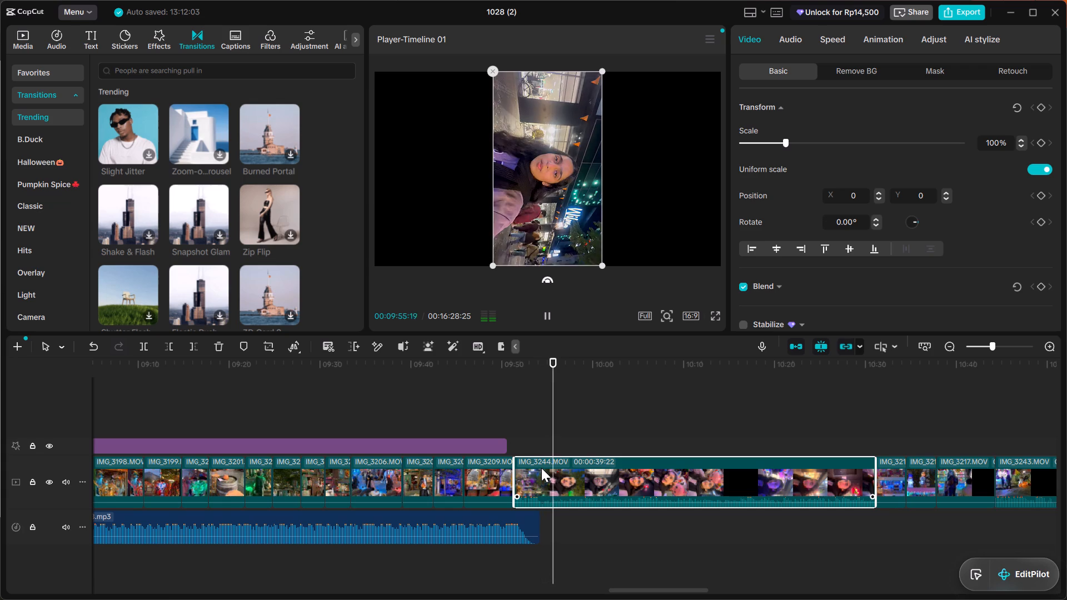
type("12")
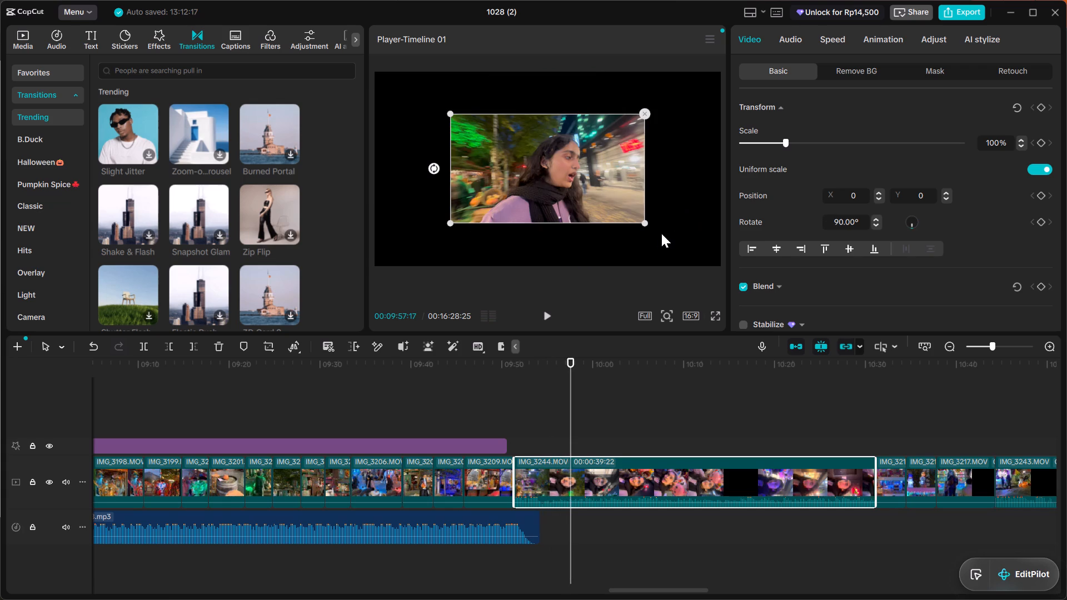
left_click_drag(646, 226, 738, 306)
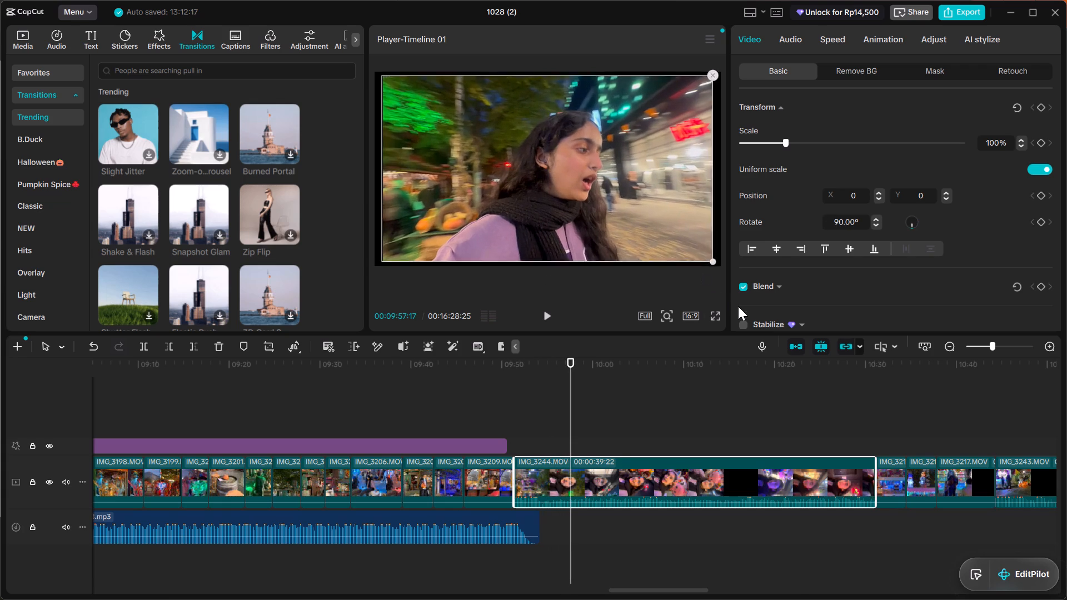
left_click_drag(738, 306, 739, 307)
Play back the section from about 08:47 and preview the Rio Nights filter from the Featured filters.
scroll(398, 480, "right", 2)
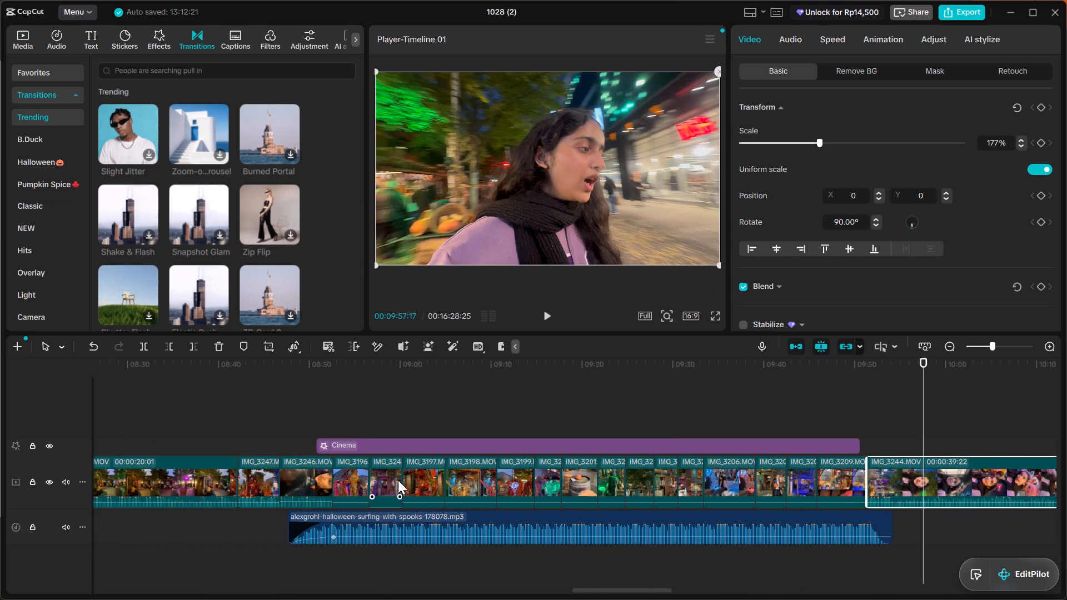
left_click(287, 362)
key("space")
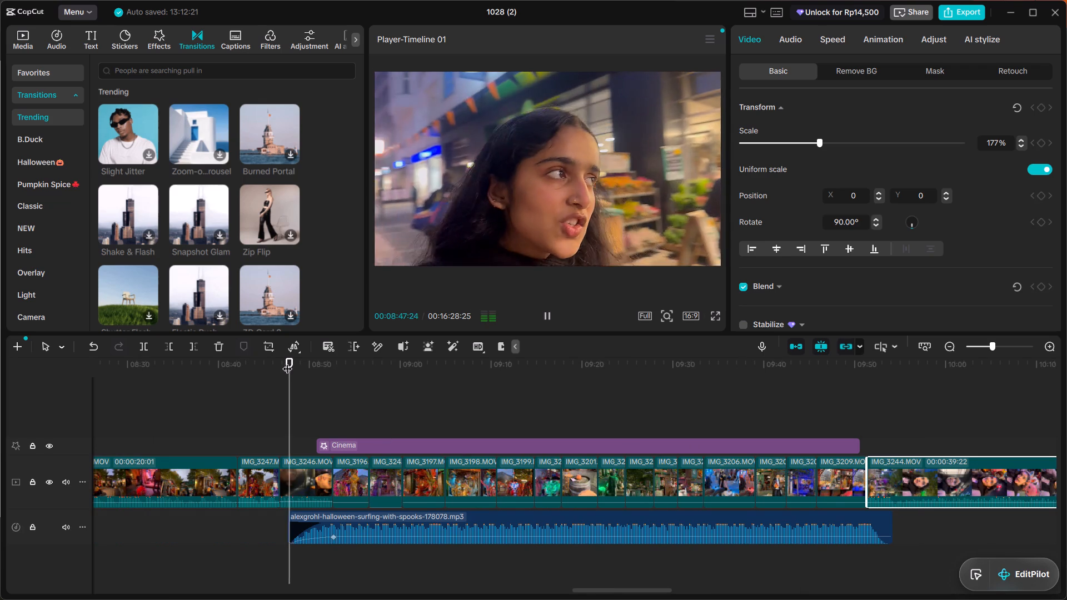
left_click(265, 44)
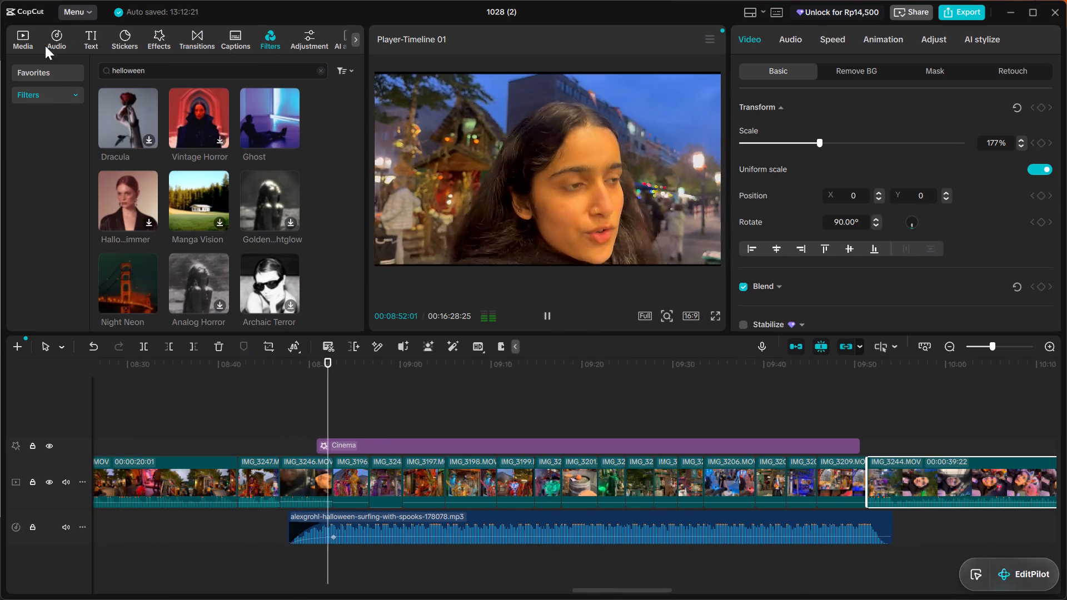
left_click(48, 96)
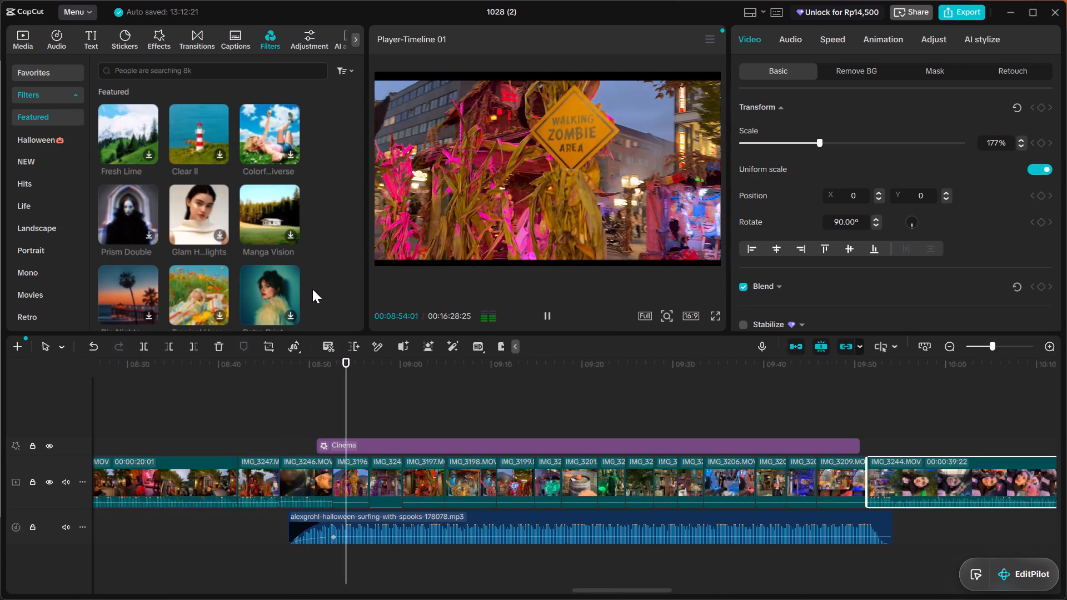
scroll(216, 255, "down", 1)
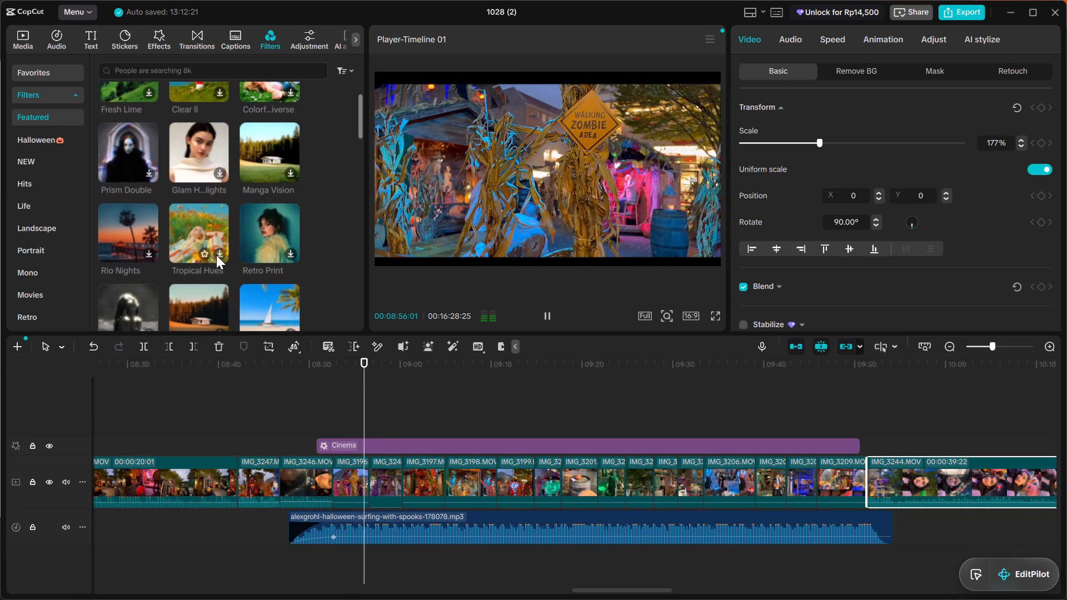
double_click(124, 224)
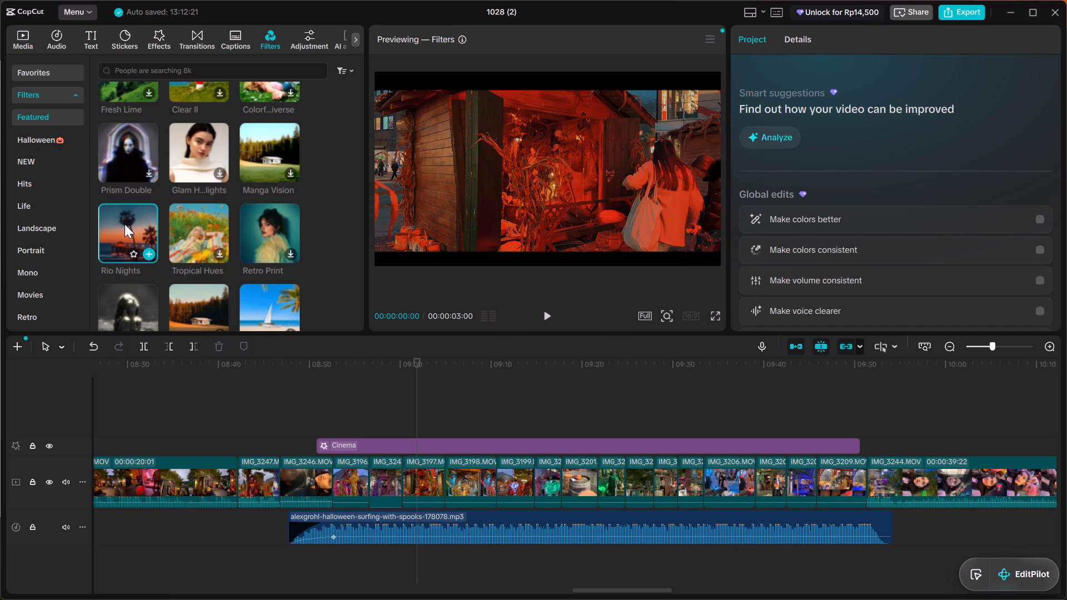
Browse the Featured and Movies filters for a look that suits the Halloween clips.
scroll(180, 264, "down", 1)
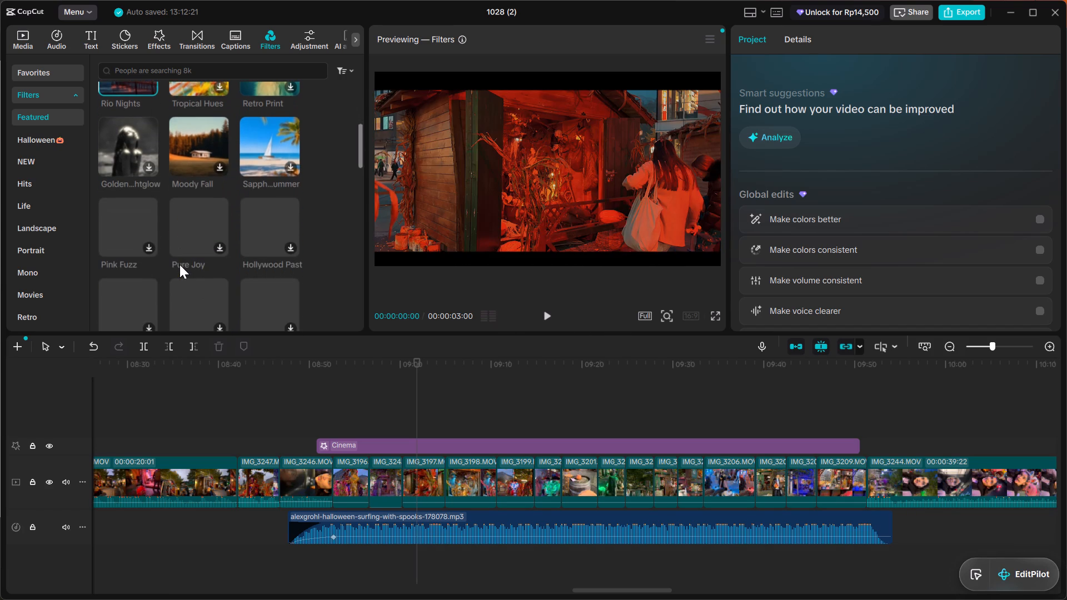
scroll(180, 264, "down", 1)
scroll(210, 228, "up", 1)
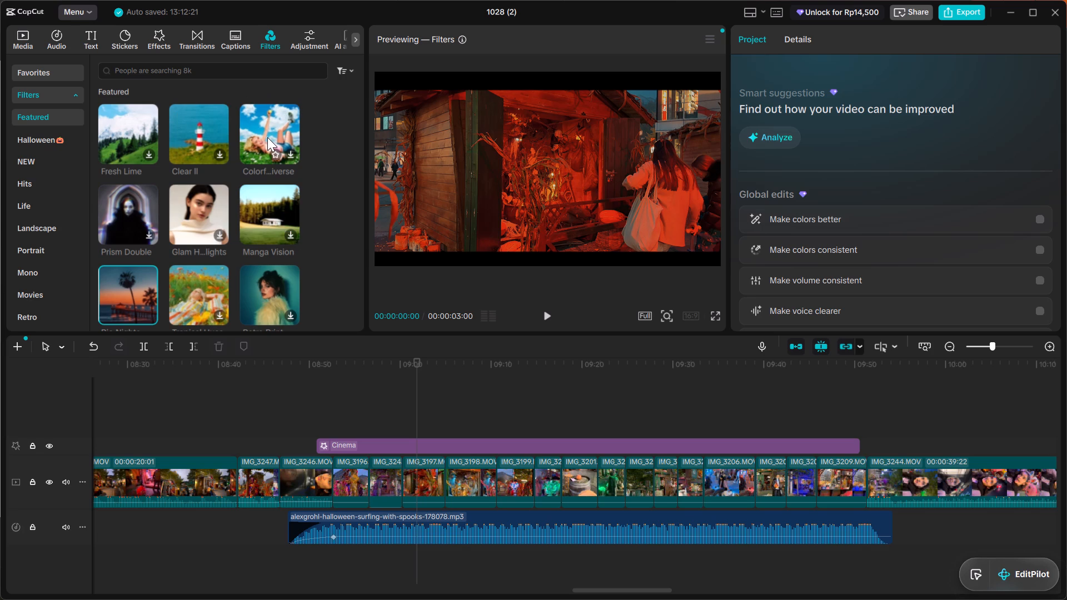
scroll(191, 211, "down", 2)
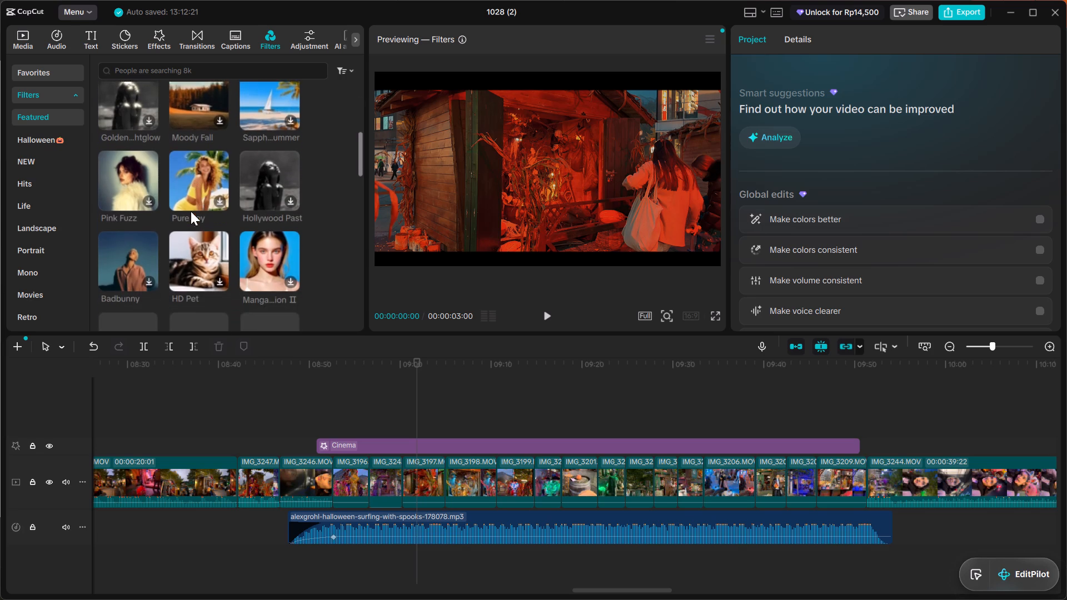
scroll(191, 211, "down", 1)
left_click(39, 295)
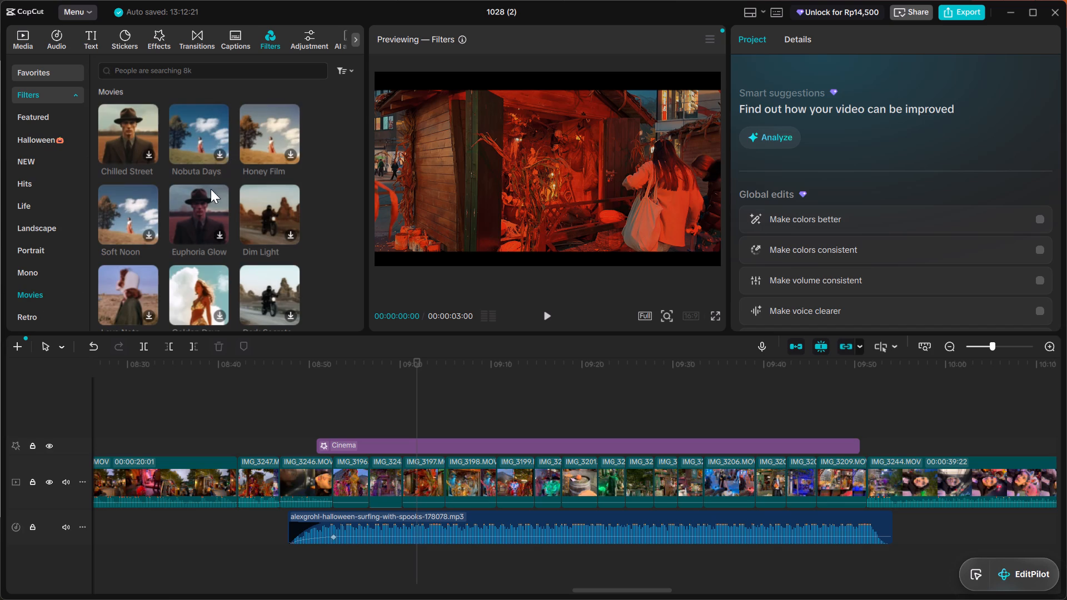
scroll(180, 192, "down", 1)
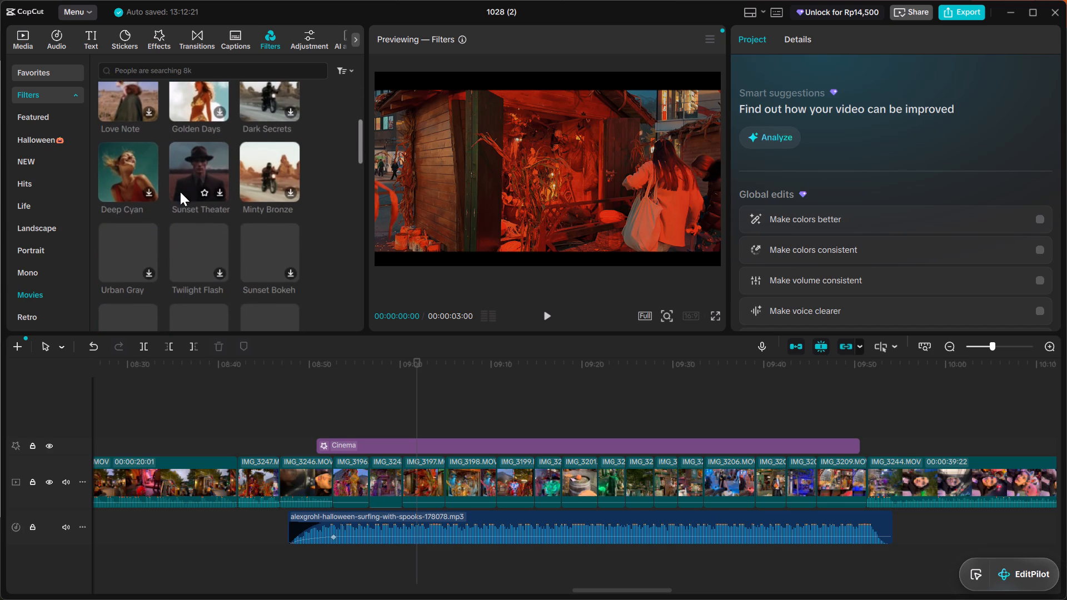
scroll(180, 192, "down", 1)
scroll(218, 266, "down", 1)
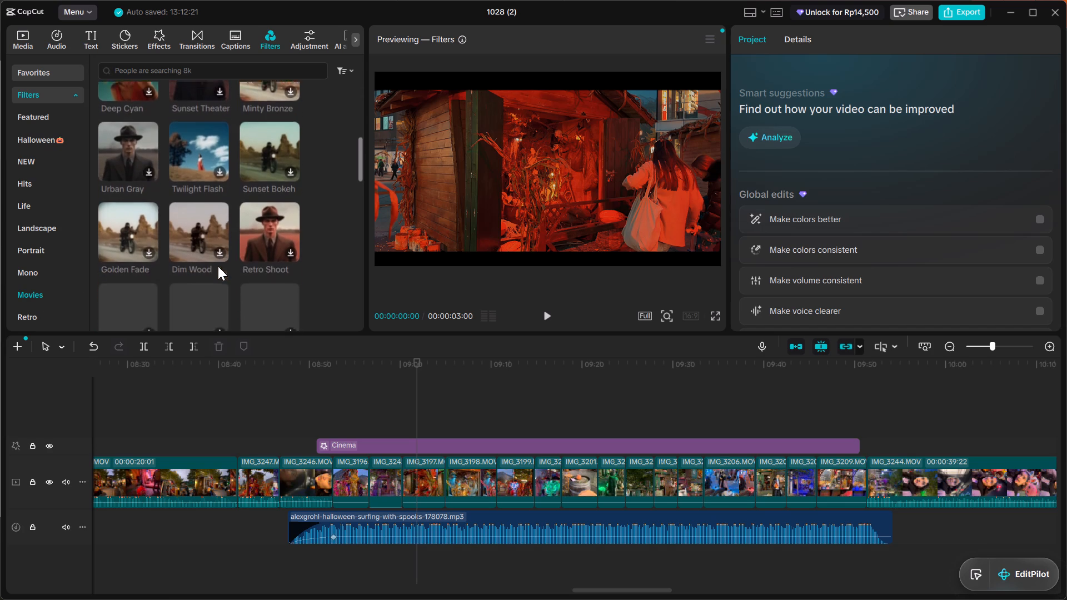
scroll(218, 266, "down", 3)
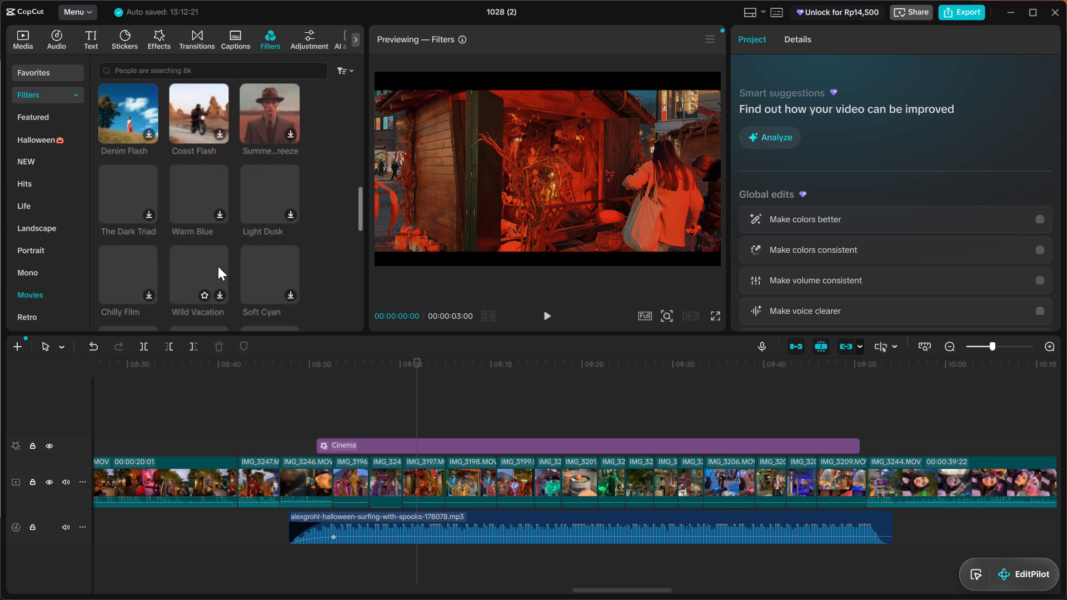
scroll(218, 266, "down", 1)
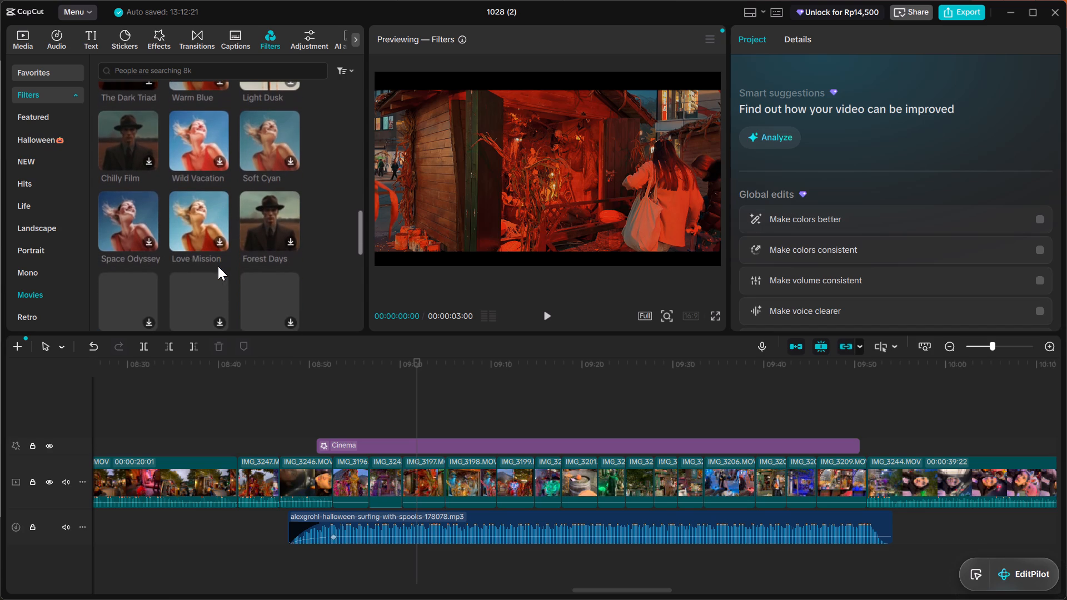
scroll(218, 266, "down", 1)
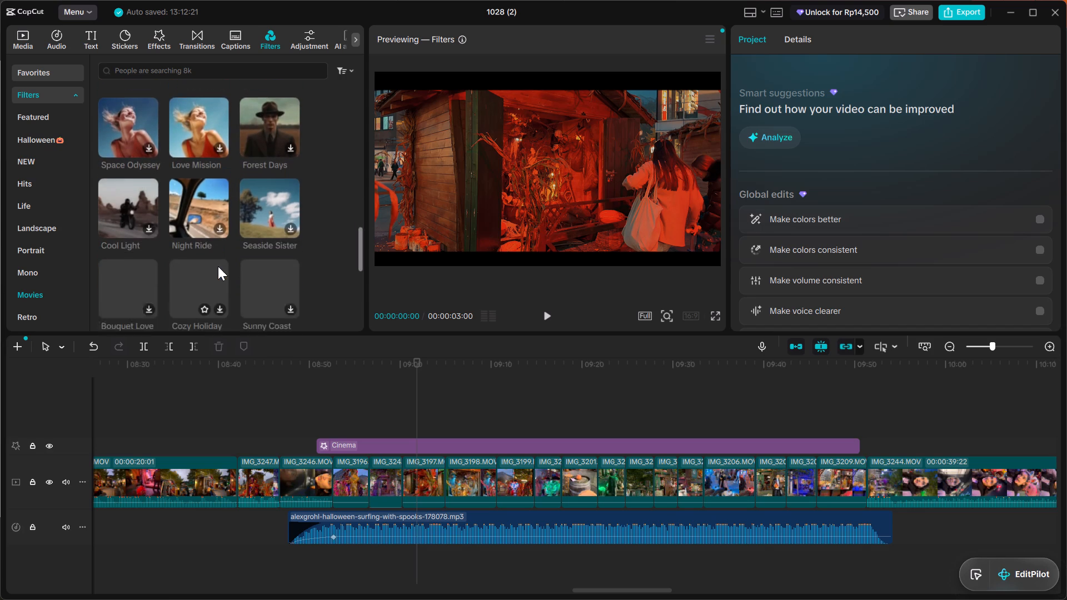
scroll(218, 266, "down", 2)
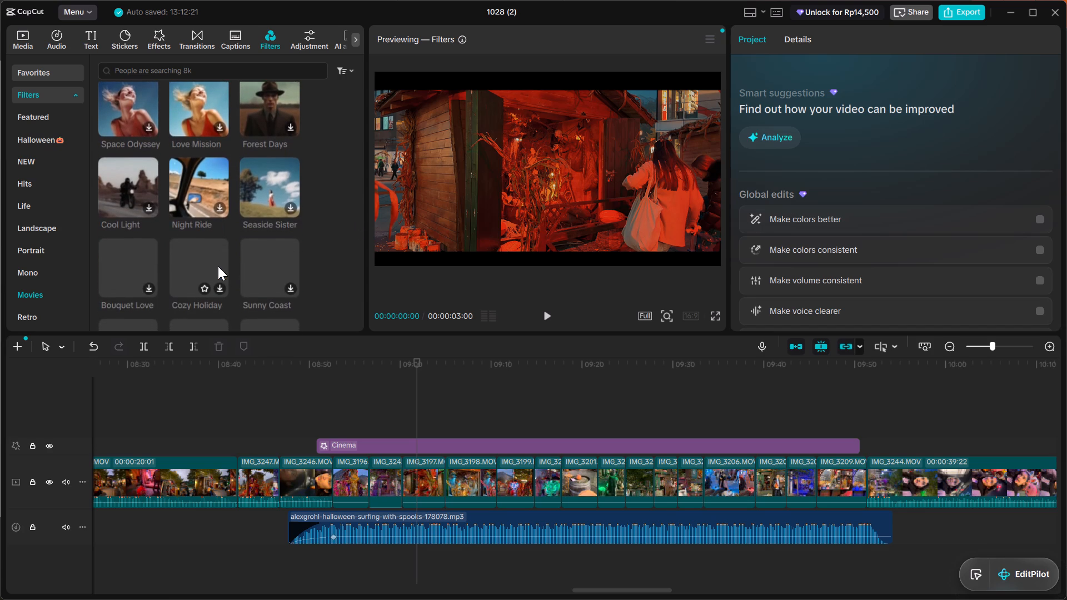
scroll(218, 266, "up", 3)
scroll(218, 266, "down", 2)
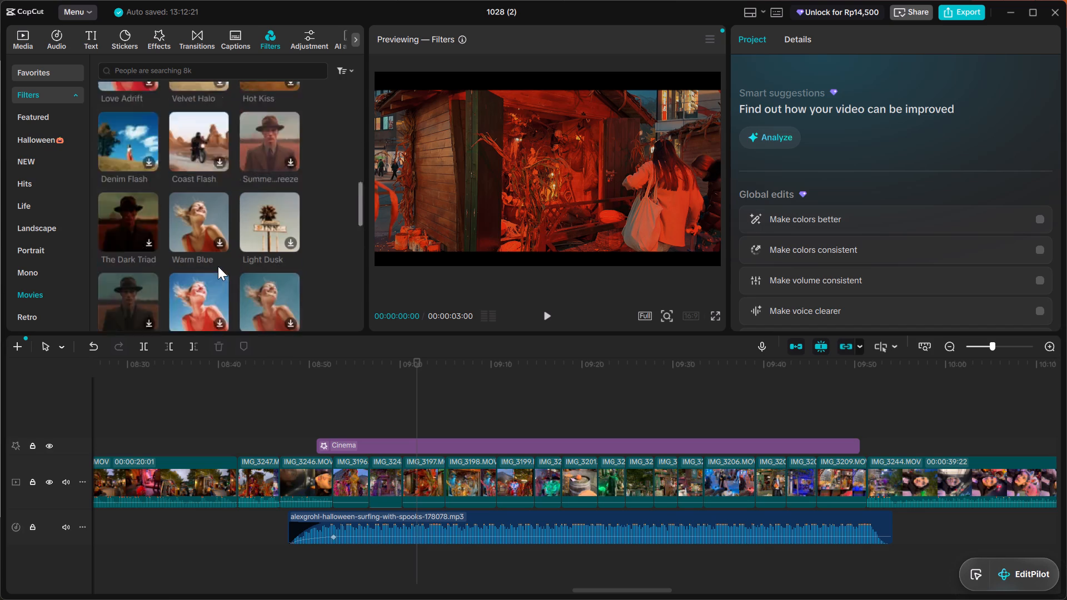
scroll(218, 266, "down", 1)
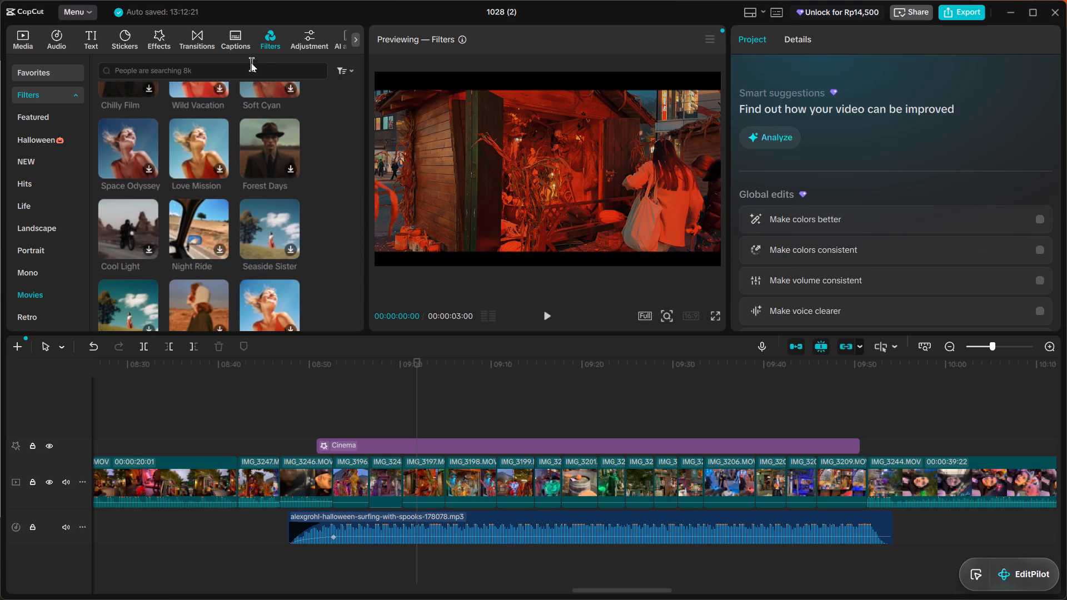
Search the filters for "night" and add the Night-view Color filter above the start of the Cinema effect.
left_click(252, 68)
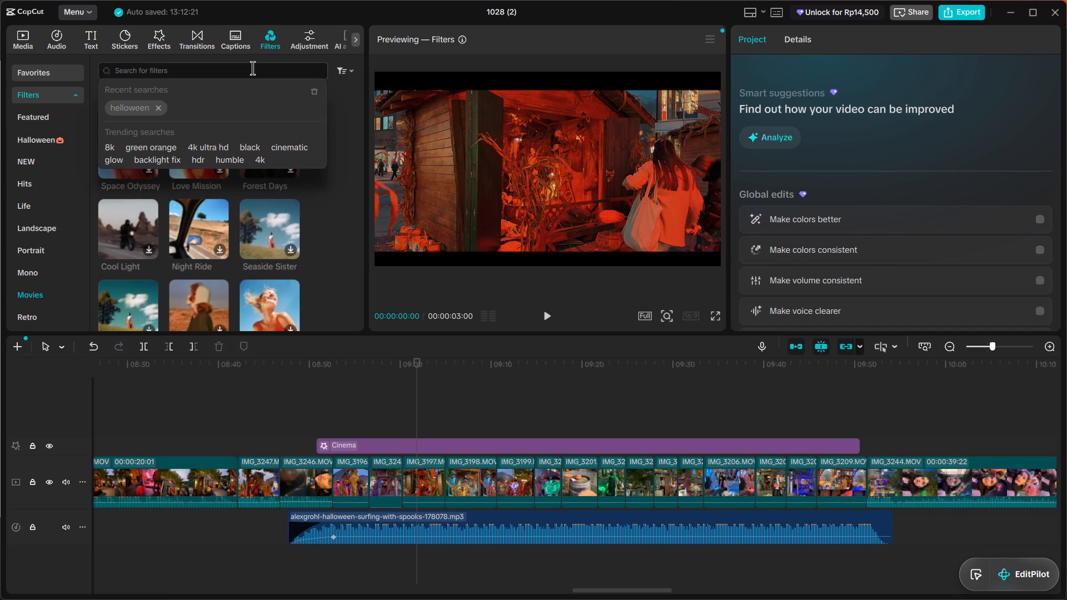
type("night")
key("Return")
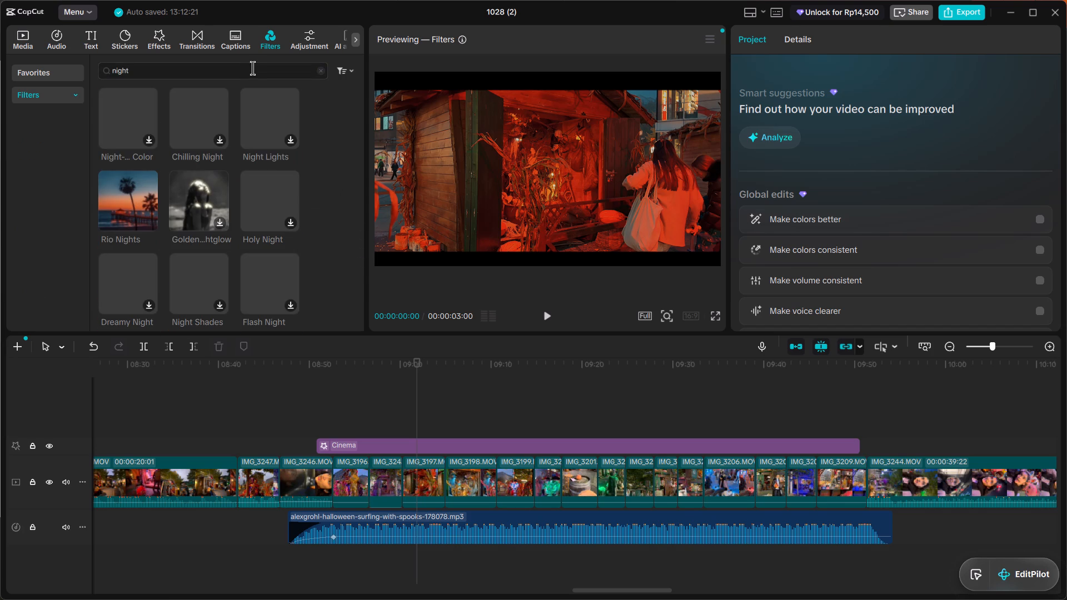
triple_click(132, 115)
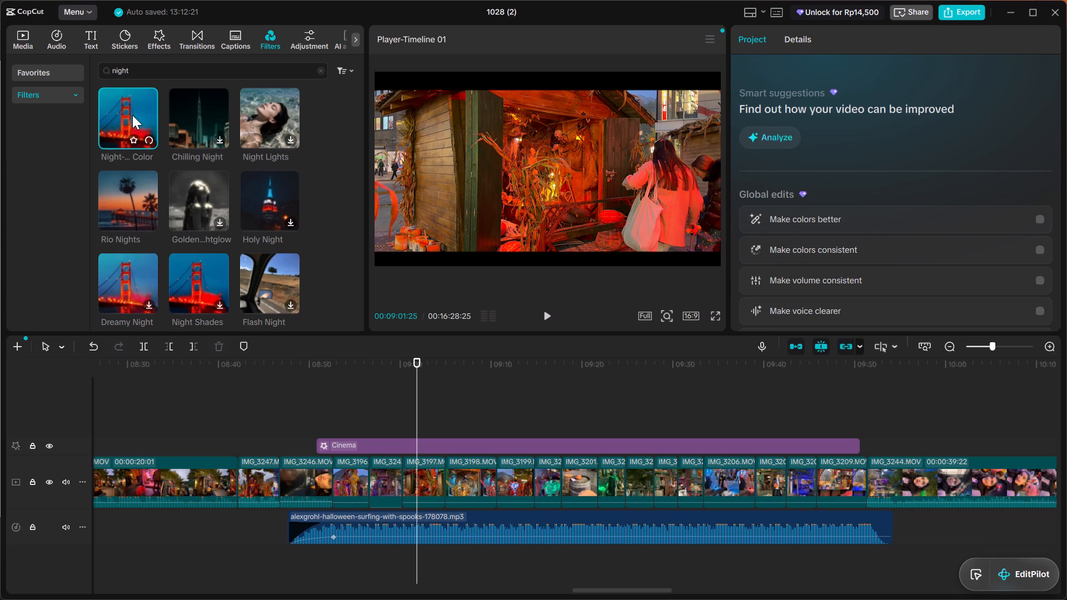
left_click_drag(113, 119, 317, 421)
Extend the end of the Night-view Color filter to about 09:20.
left_click(327, 374)
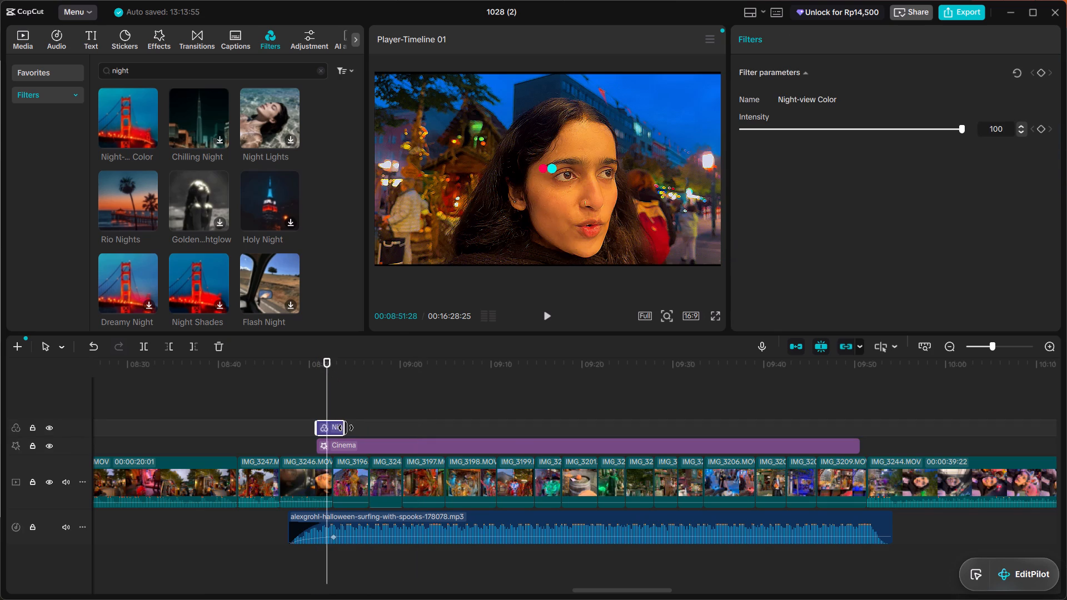
left_click_drag(346, 428, 584, 443)
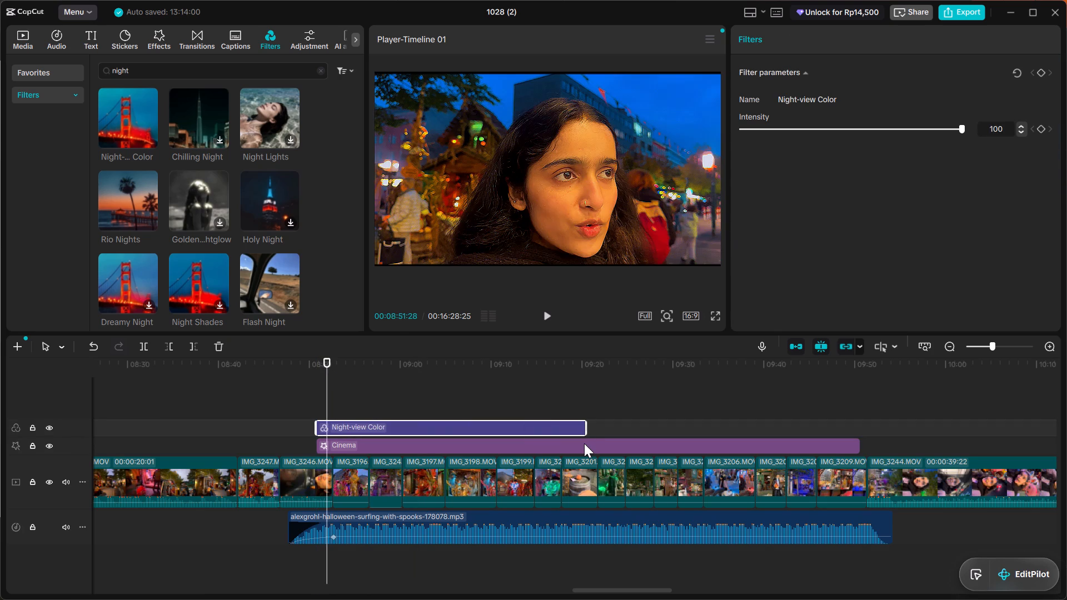
Play back the filtered clips and set the Night-view Color filter's intensity to 84.
key("space")
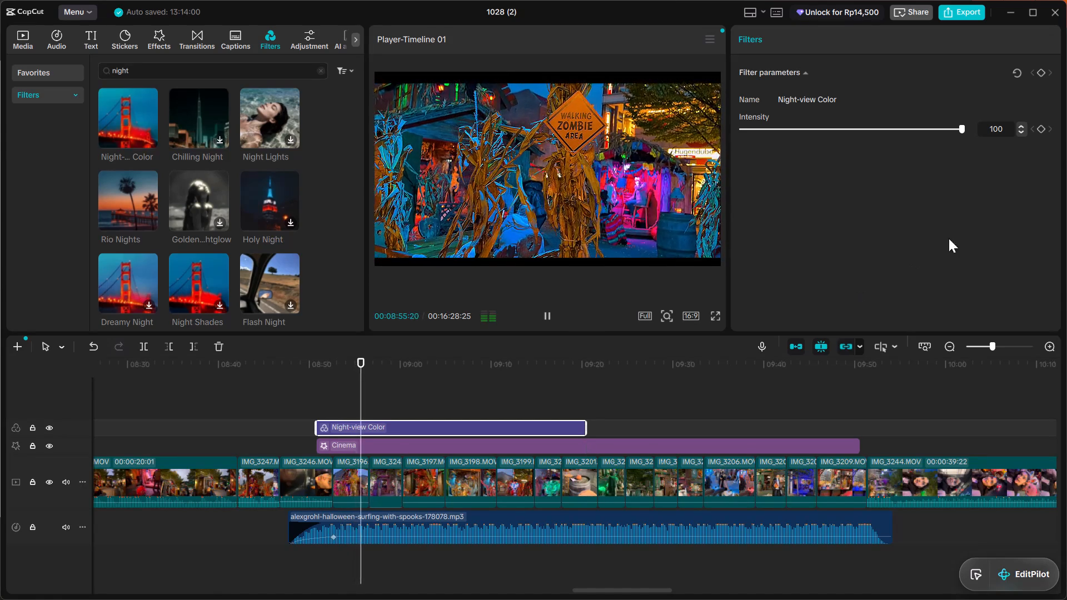
left_click(928, 129)
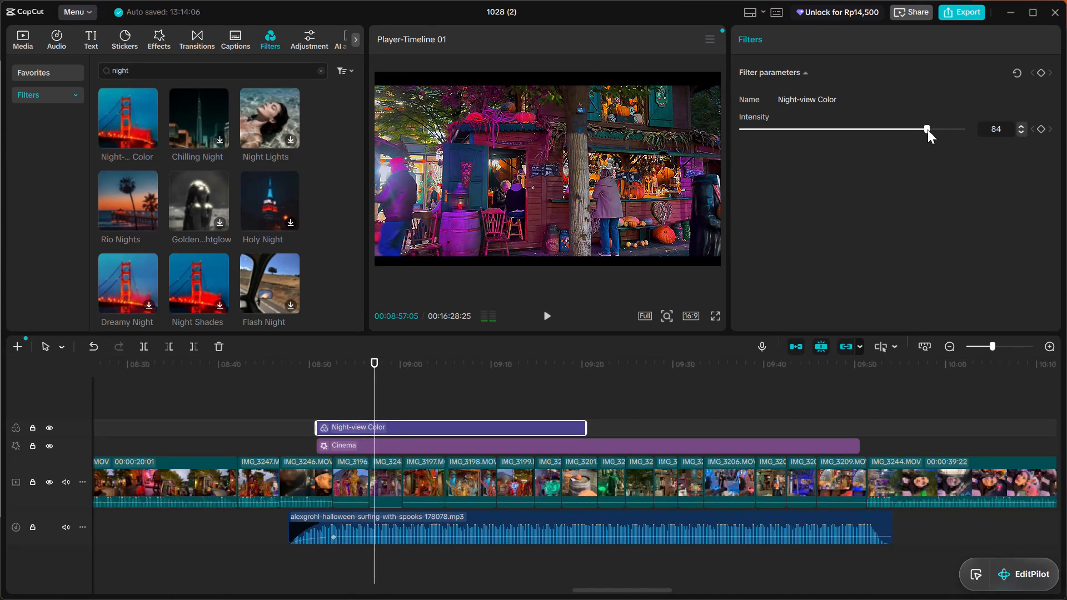
Try the Holy Night filter and play back the filtered Halloween clips from about 08:57.
double_click(252, 193)
scroll(252, 193, "down", 1)
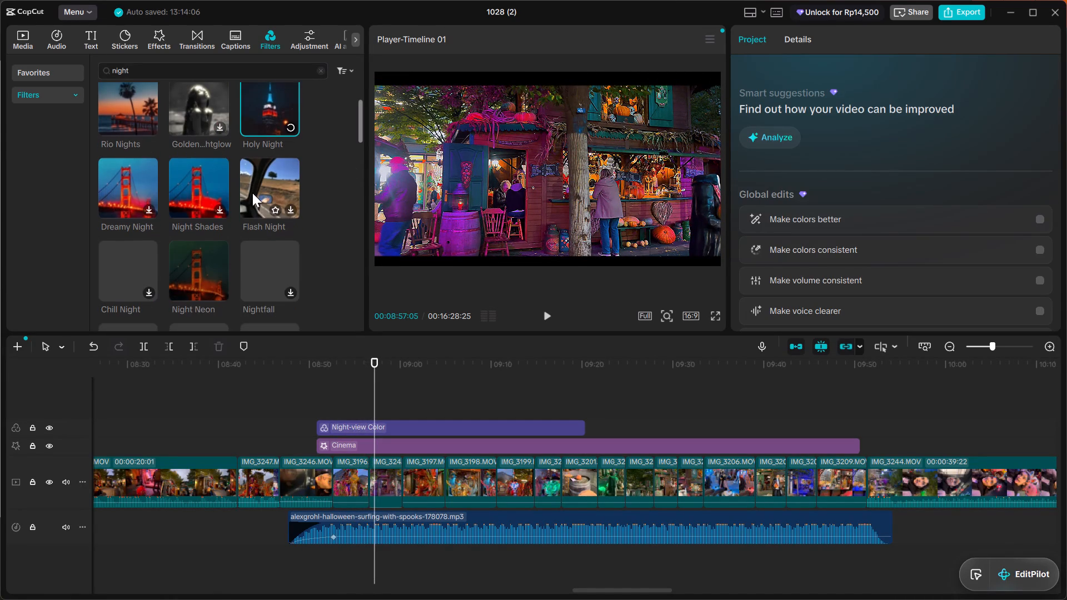
key("space")
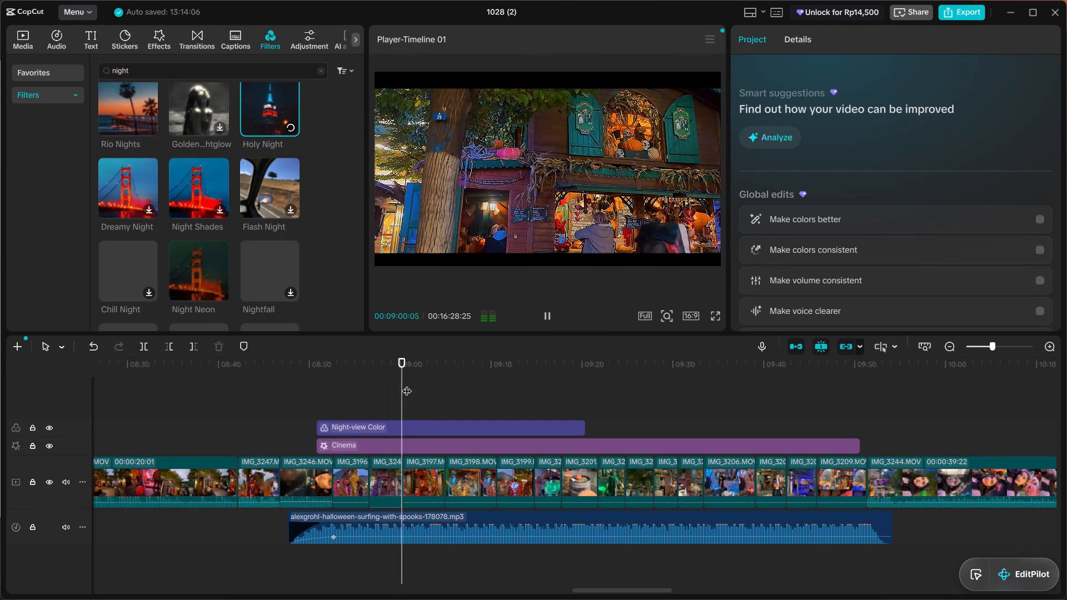
scroll(433, 464, "left", 1)
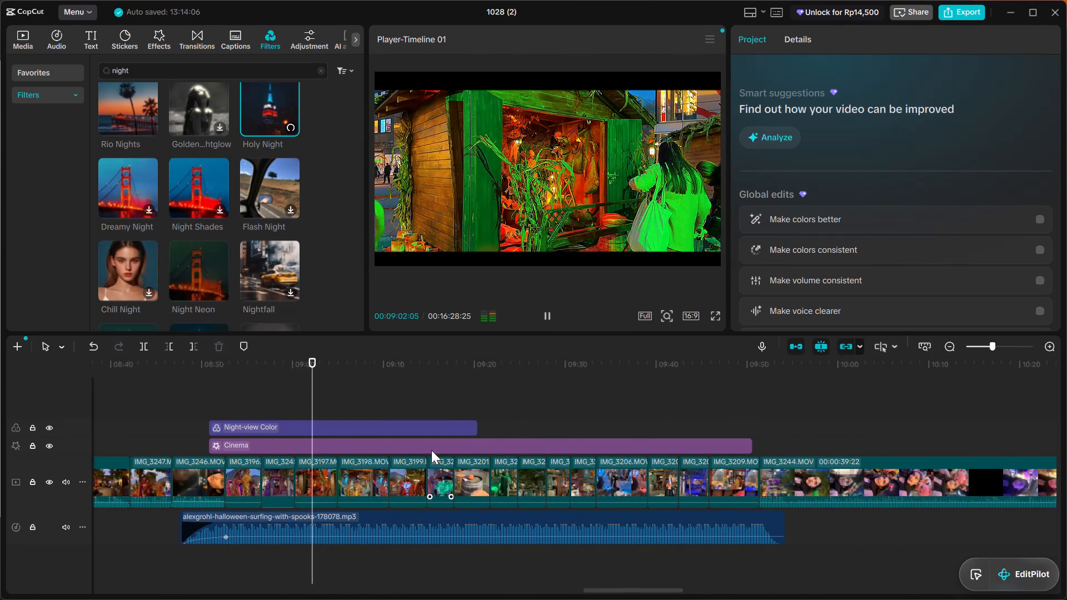
Browse the Trending and Halloween transitions and try the Split transition in the Halloween category.
left_click(193, 33)
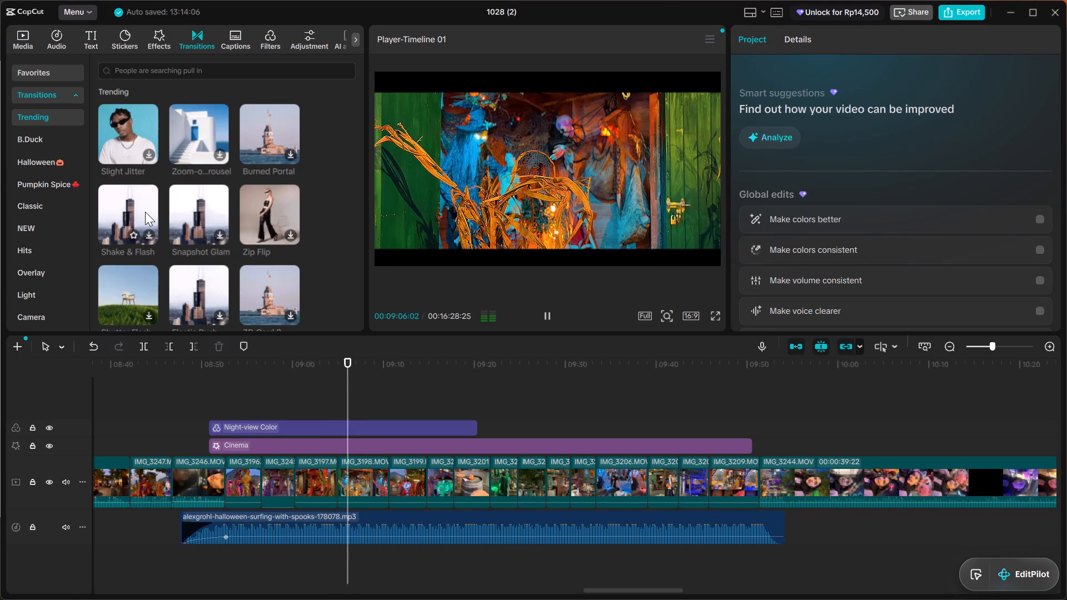
scroll(145, 212, "down", 1)
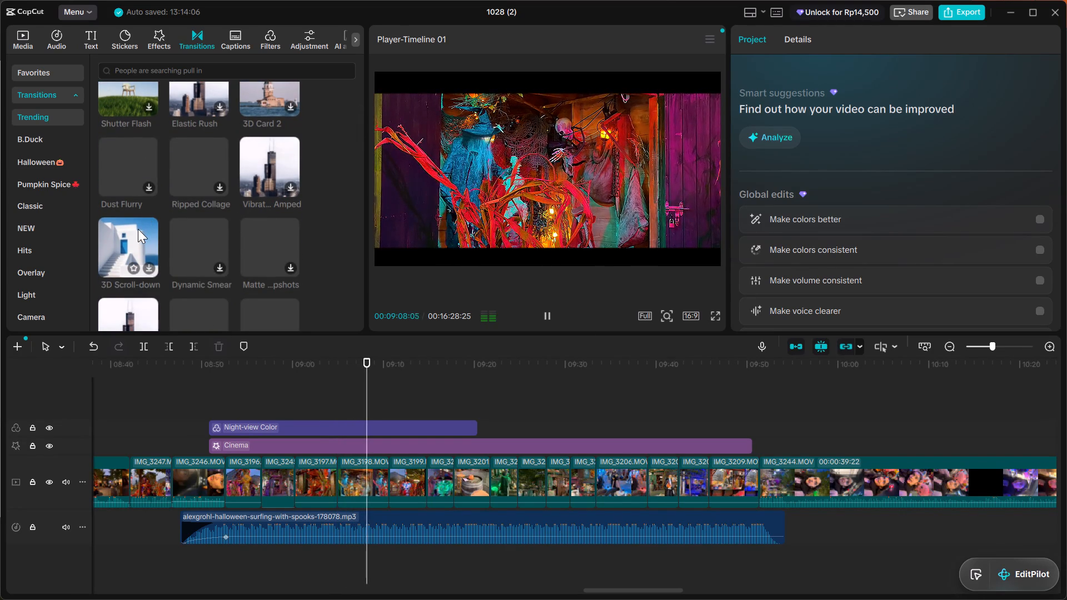
left_click(69, 157)
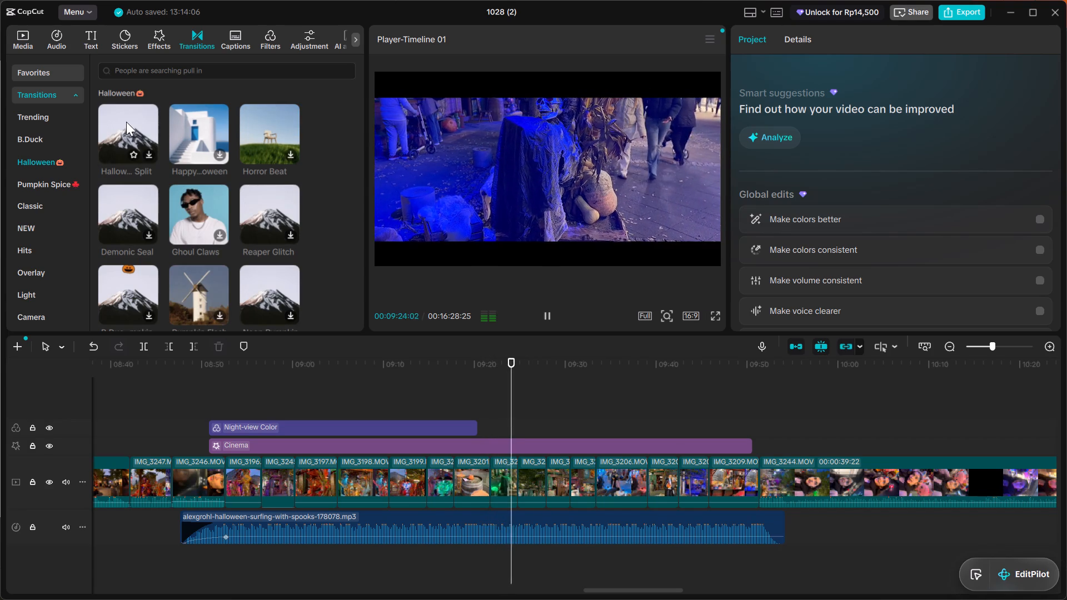
key("space")
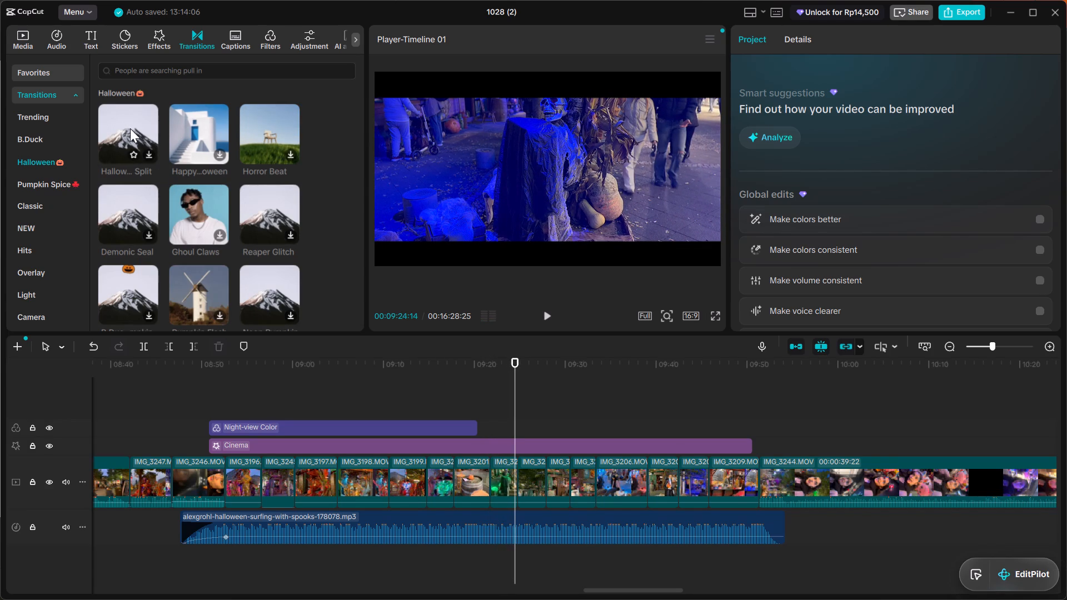
double_click(128, 124)
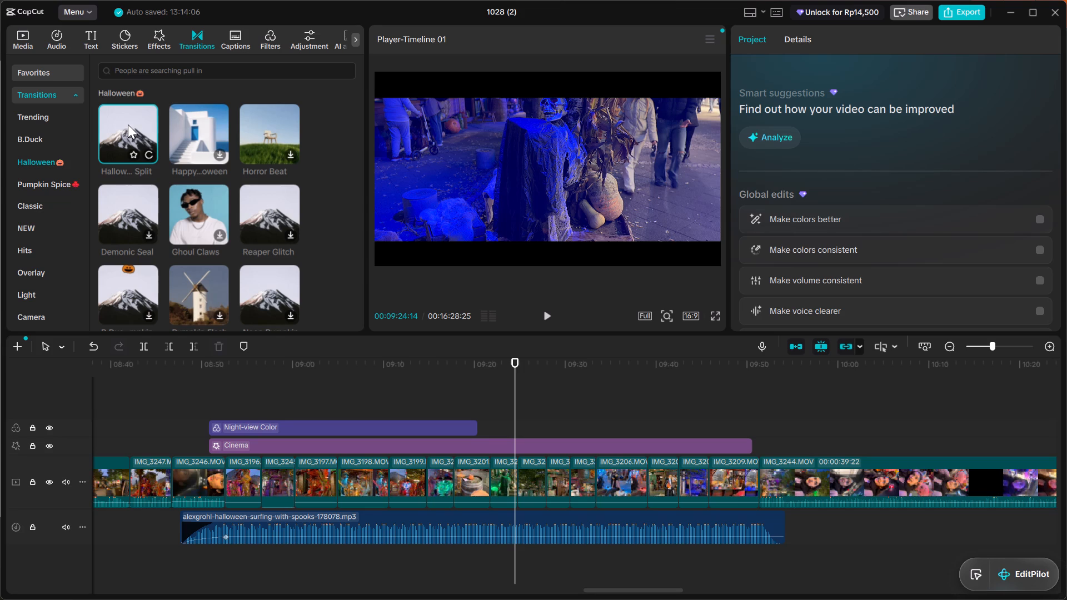
Extend the end of the Night-view Color filter to match the end of the Cinema effect, at about 09:50.
left_click(466, 423)
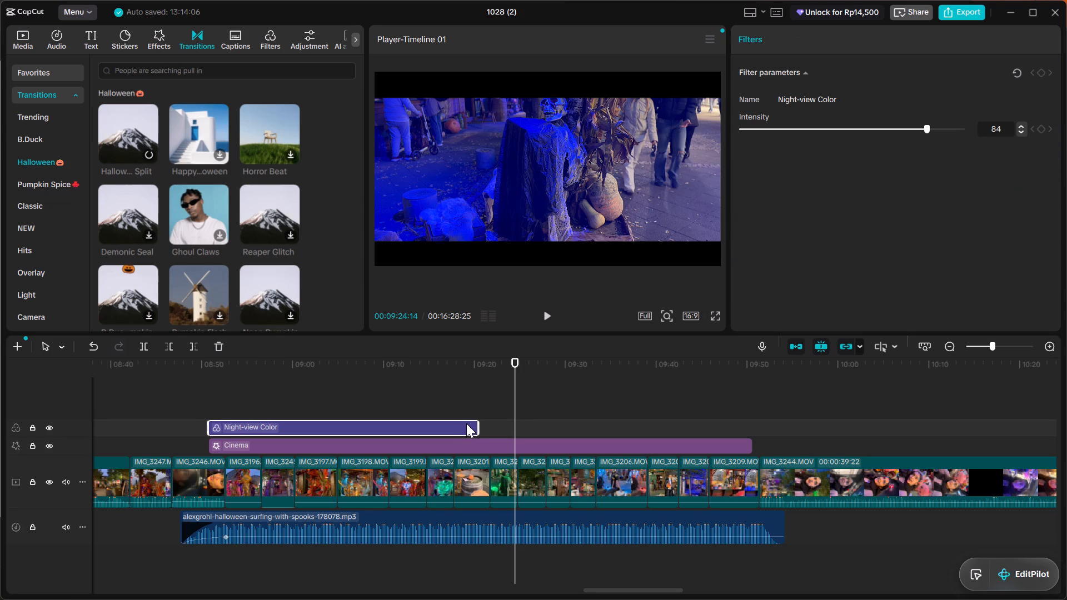
left_click_drag(478, 431, 758, 459)
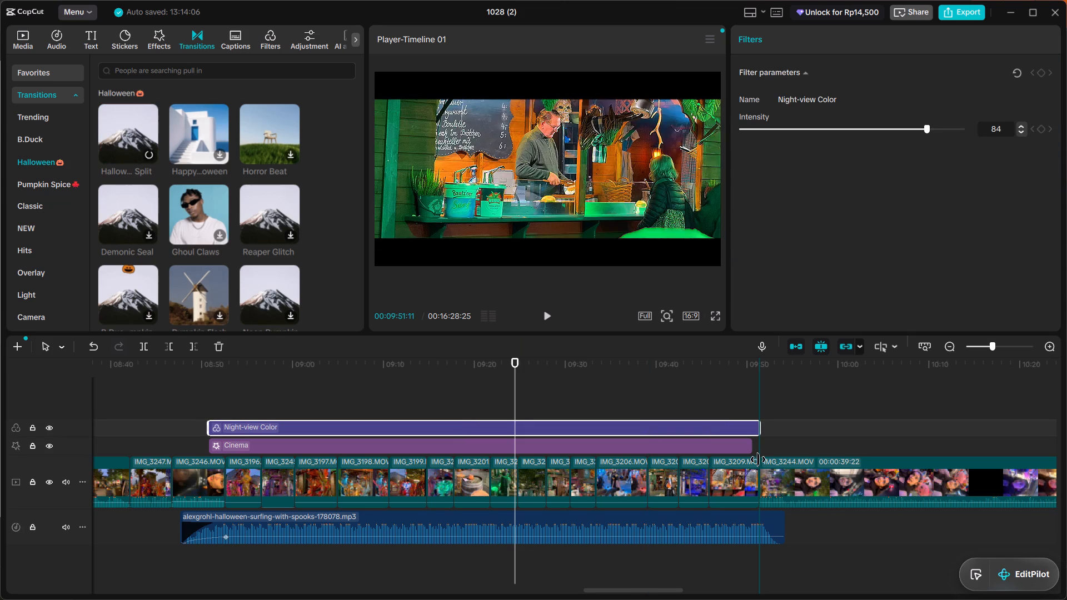
left_click_drag(758, 459, 735, 481)
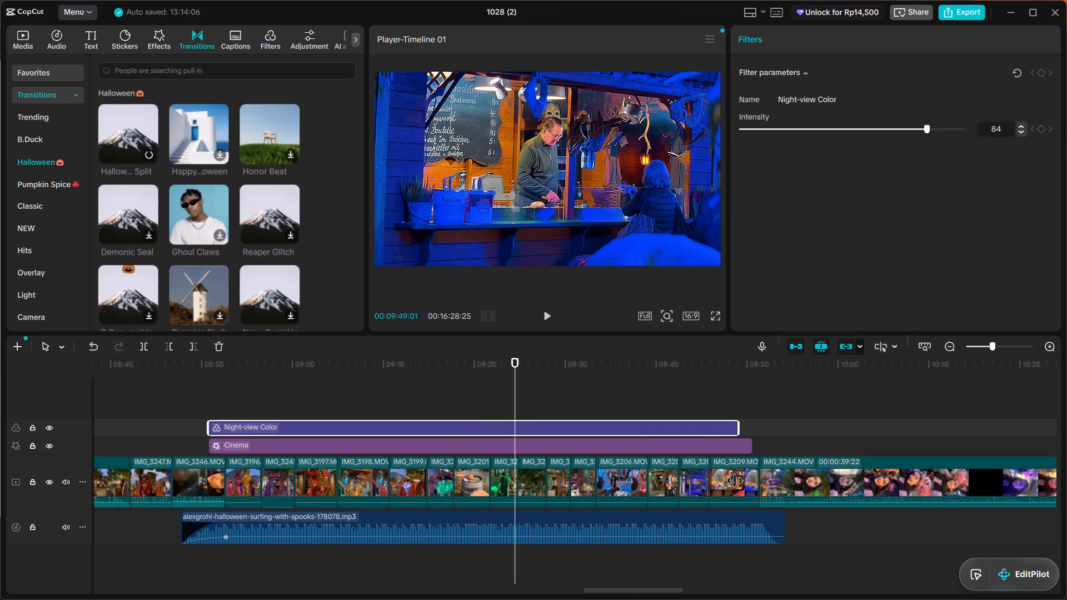
left_click_drag(735, 481, 749, 484)
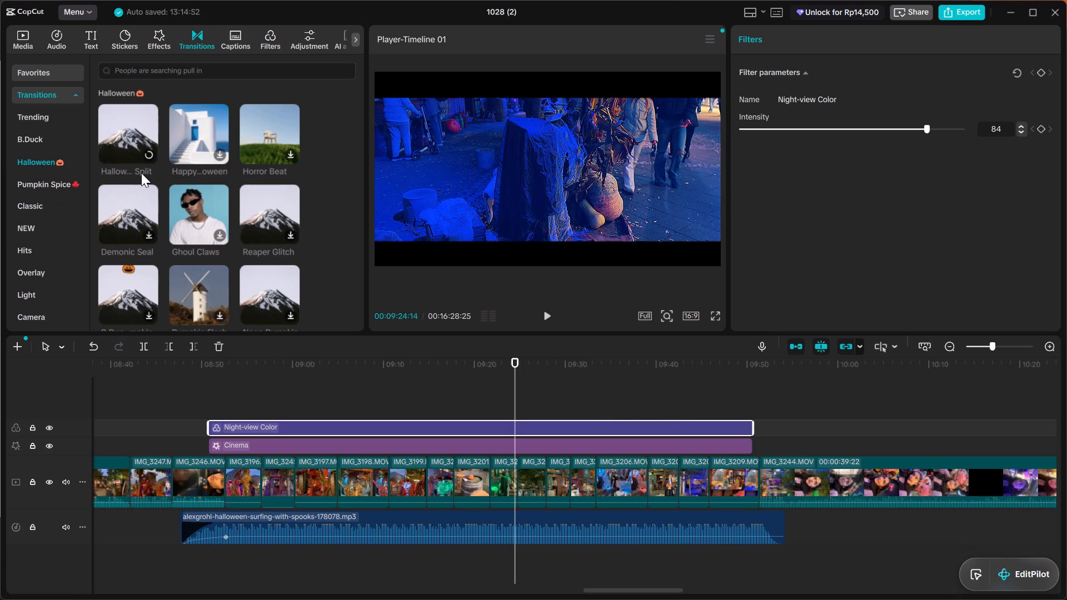
Try the Demonic Seal and Happy Halloween transitions and look through the other Halloween transitions.
double_click(146, 204)
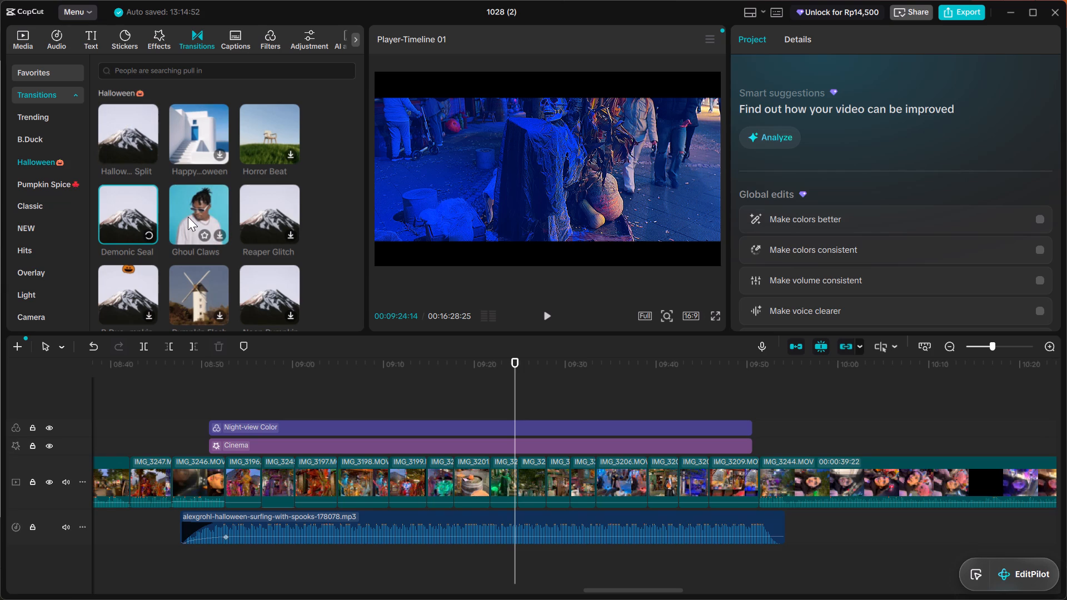
double_click(189, 136)
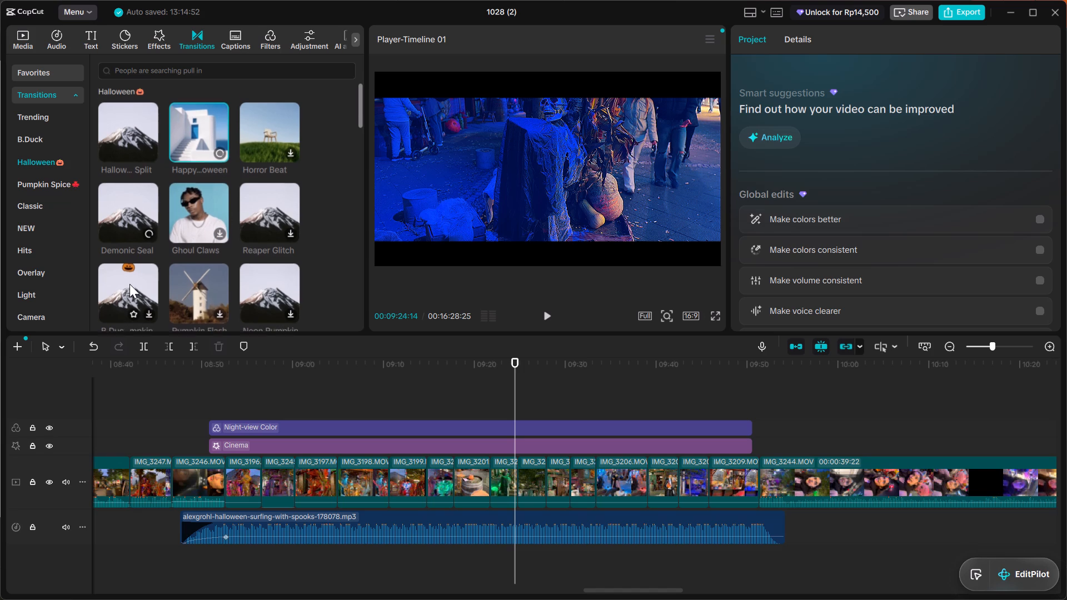
scroll(129, 284, "left", 2)
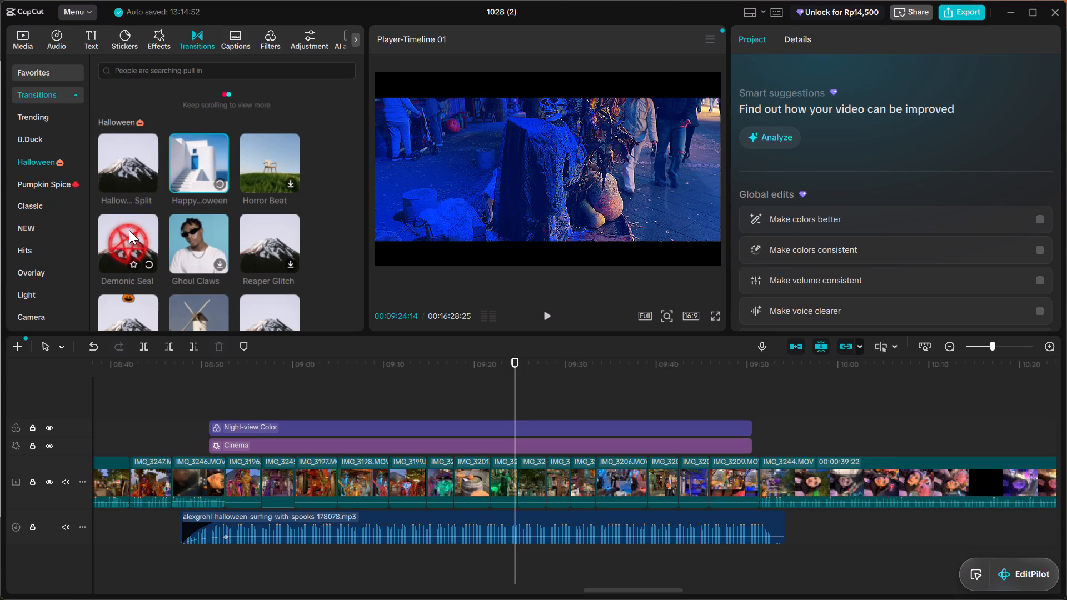
scroll(129, 230, "down", 1)
scroll(129, 230, "up", 3)
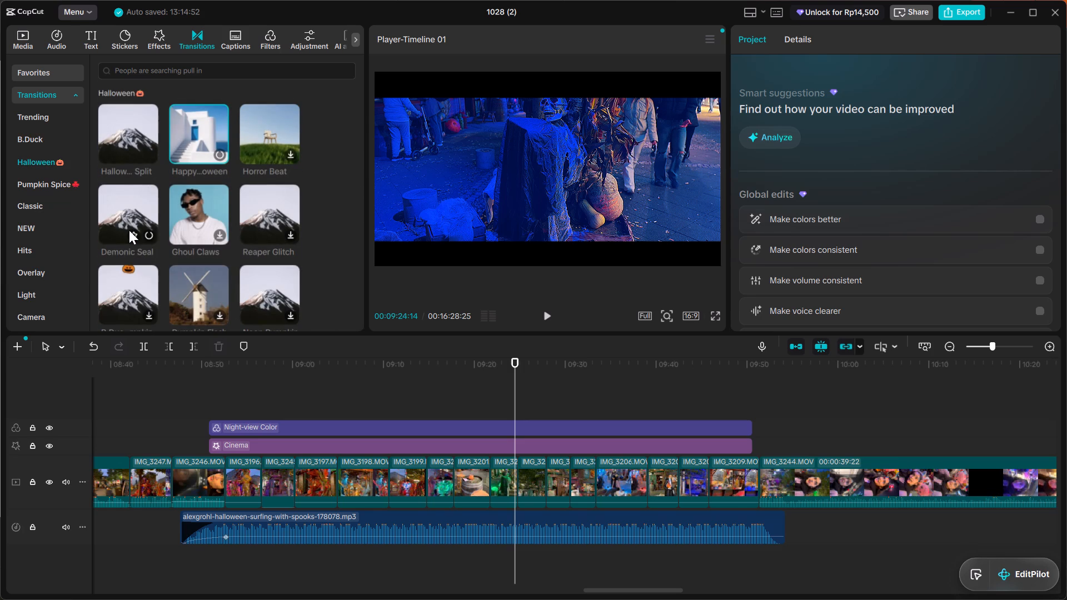
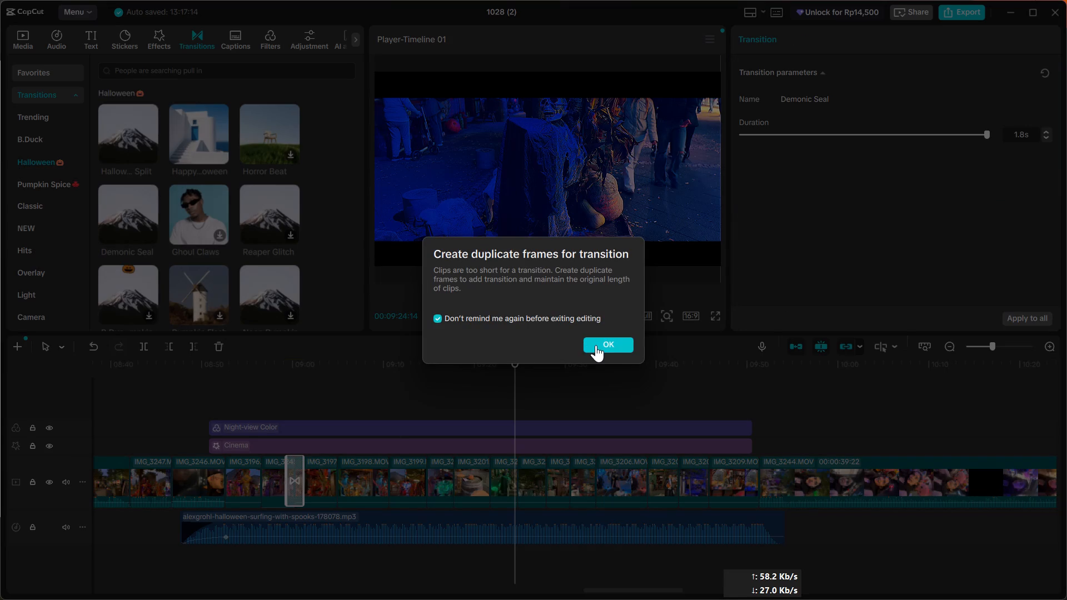
Accept duplicate frames for the Demonic Seal transition and play it back from about 08:58.
left_click(597, 345)
left_click(282, 373)
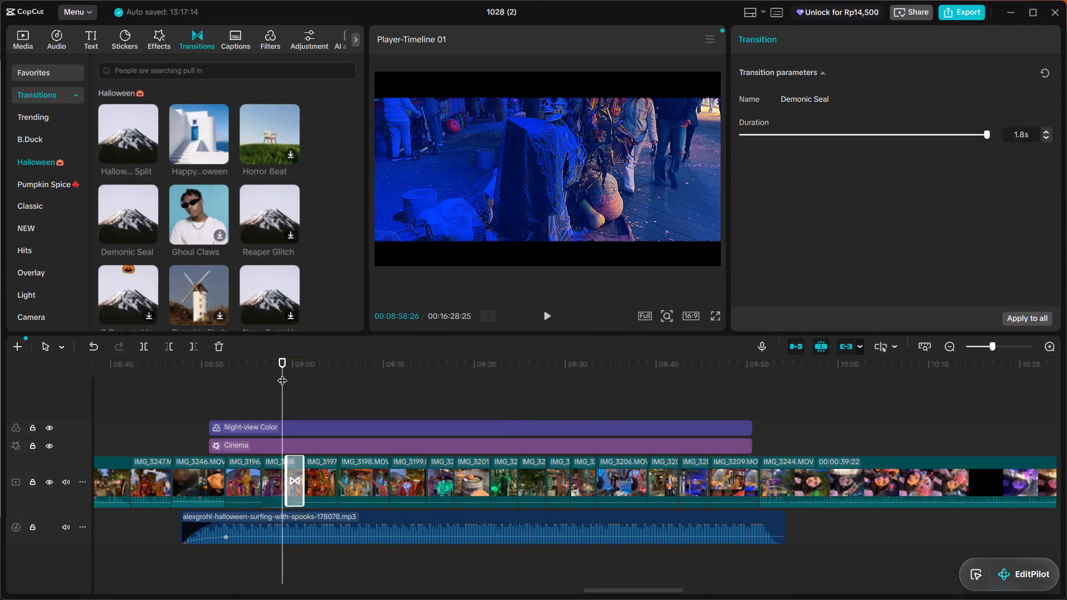
key("space")
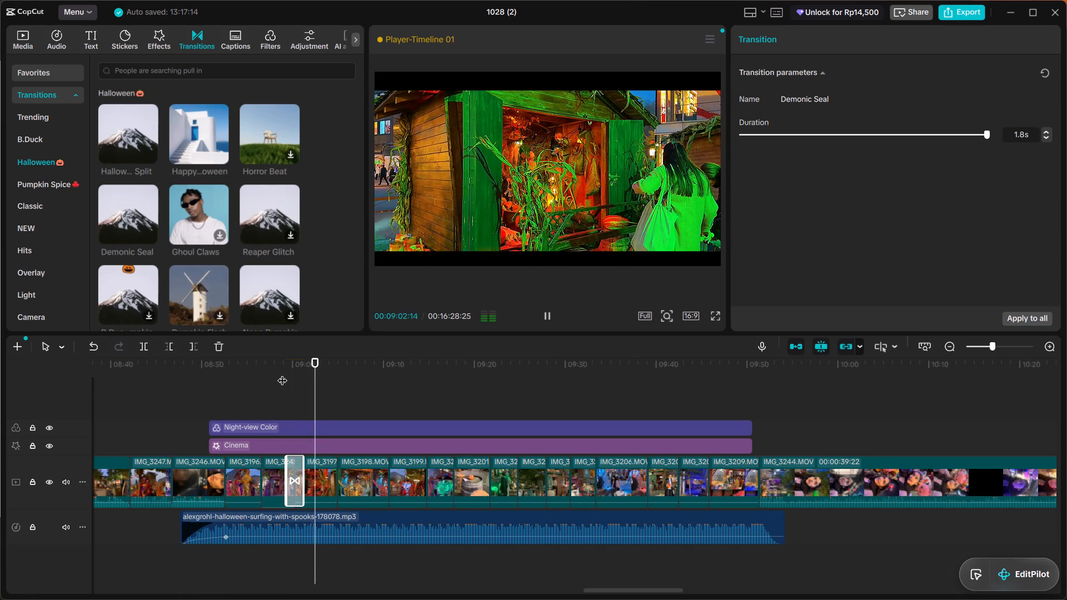
key("space")
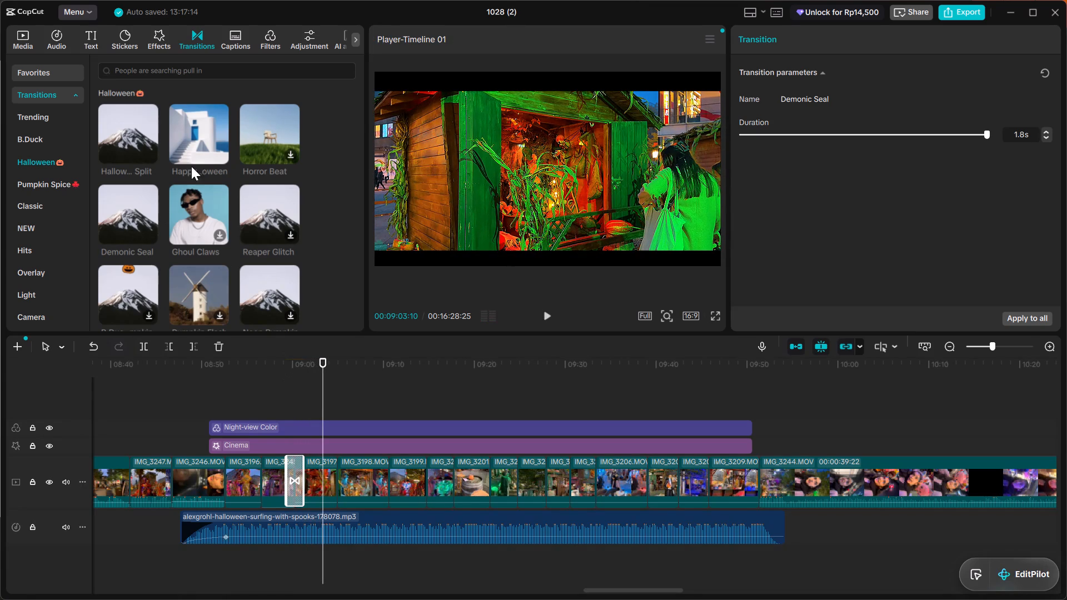
Add the Happy Halloween transition between the IMG_3198 and IMG_3199 clips, at about 09:10, and play it back from about 09:08.
left_click_drag(208, 134, 392, 465)
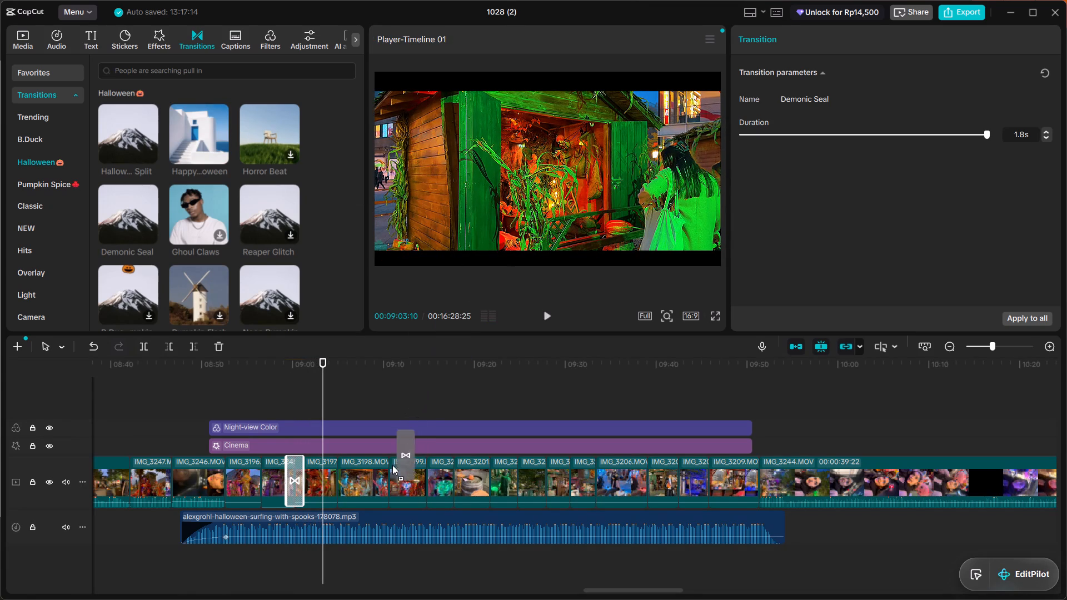
left_click_drag(392, 465, 382, 476)
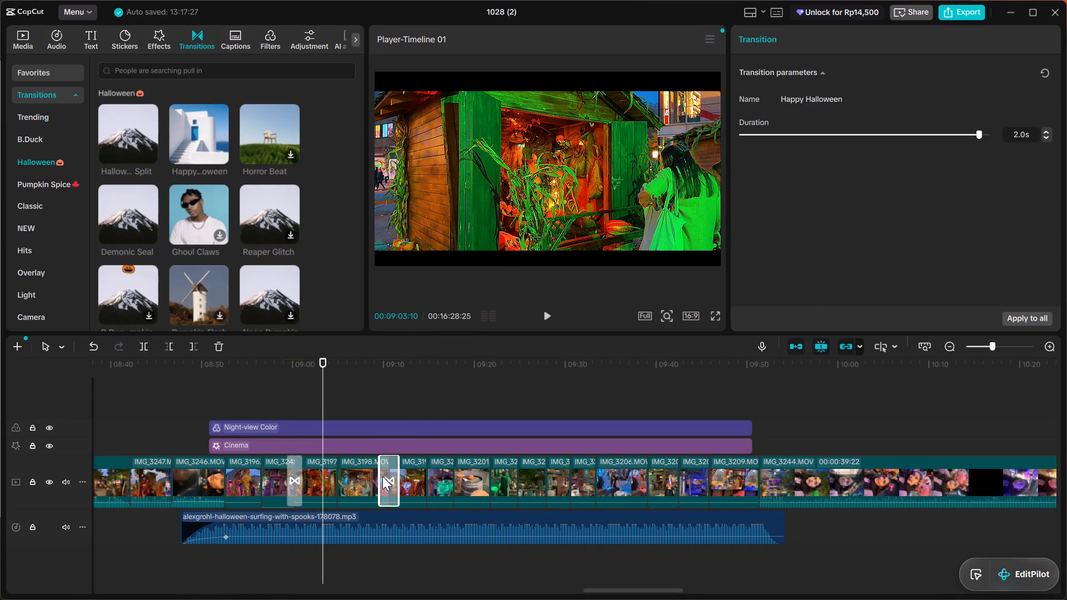
key("space")
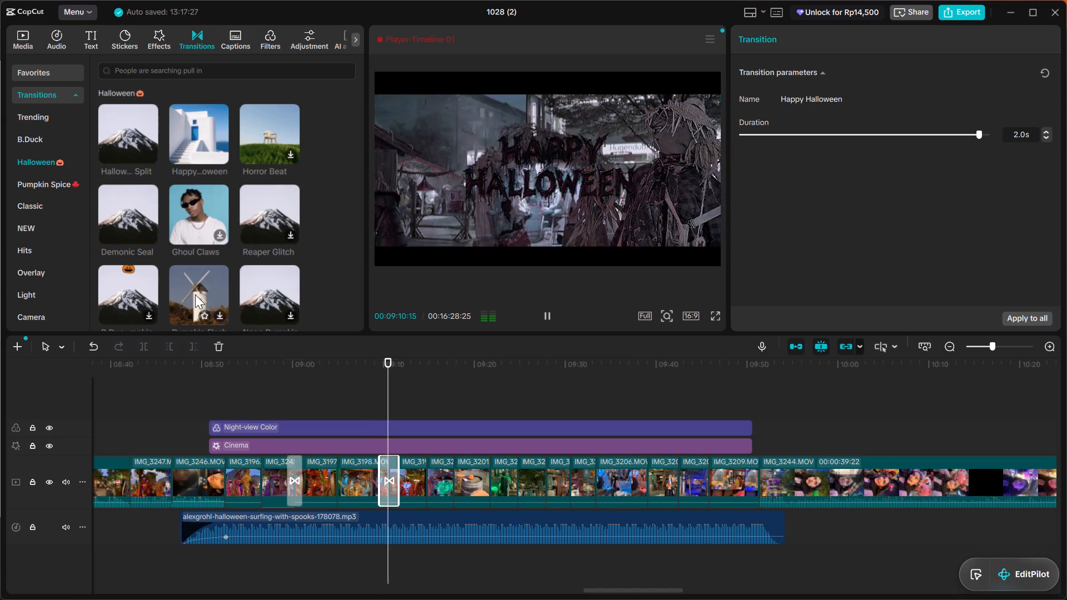
left_click(372, 367)
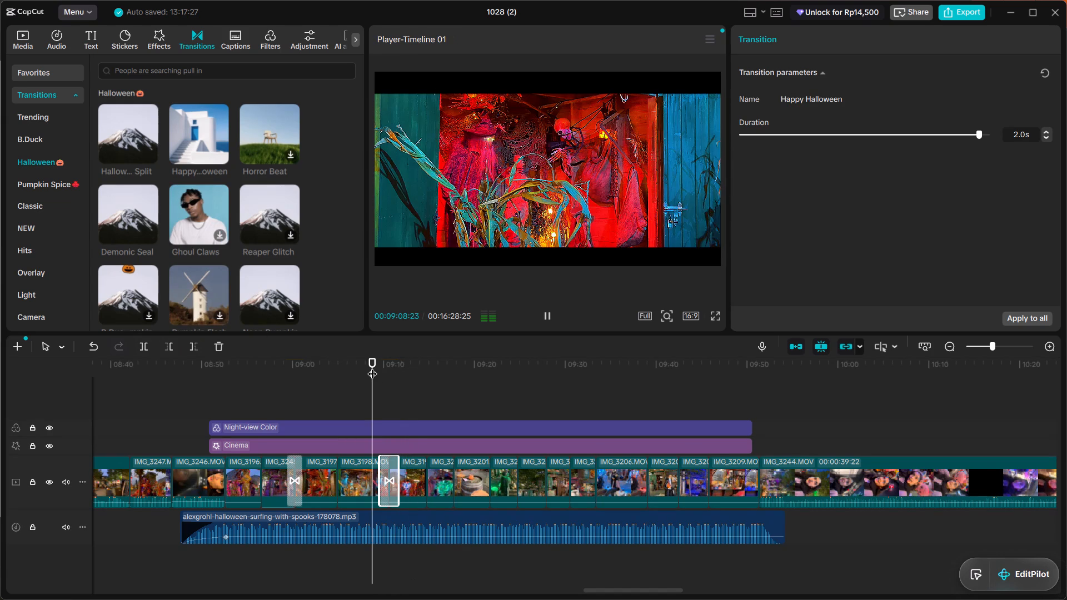
key("space")
key("space")
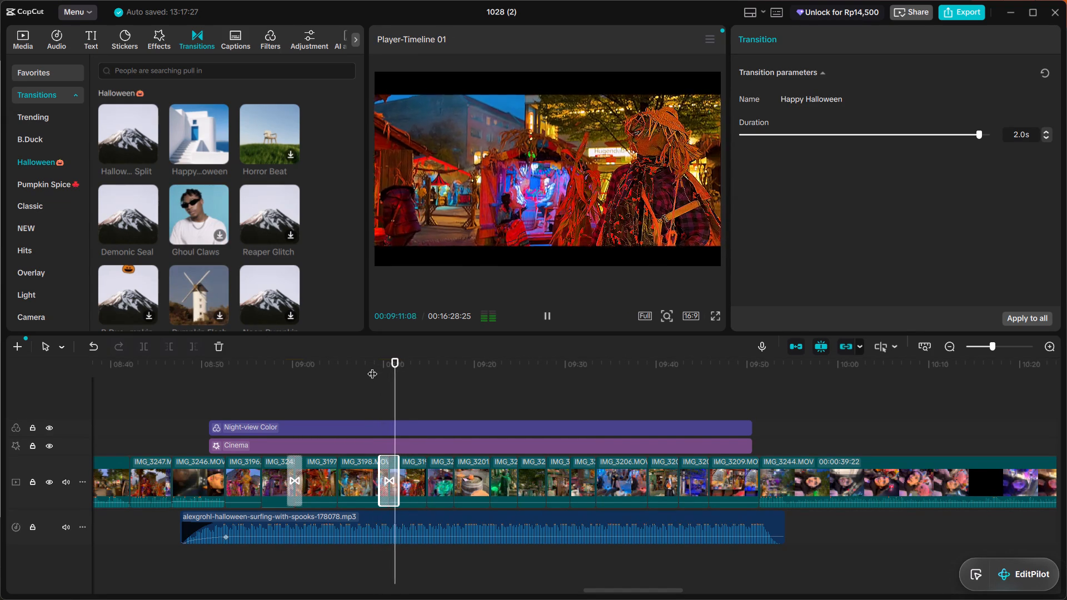
Add the Halloween category's Neon Pumpkin transition at the end of the IMG_3201 clip, at about 09:21, and retry its download.
scroll(453, 433, "left", 1)
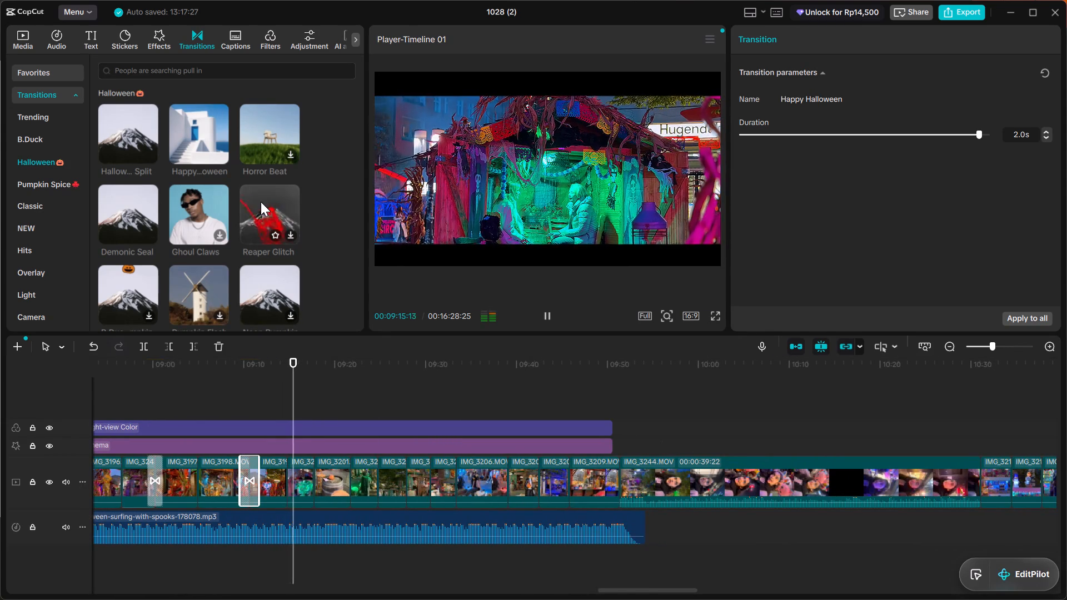
scroll(261, 202, "down", 2)
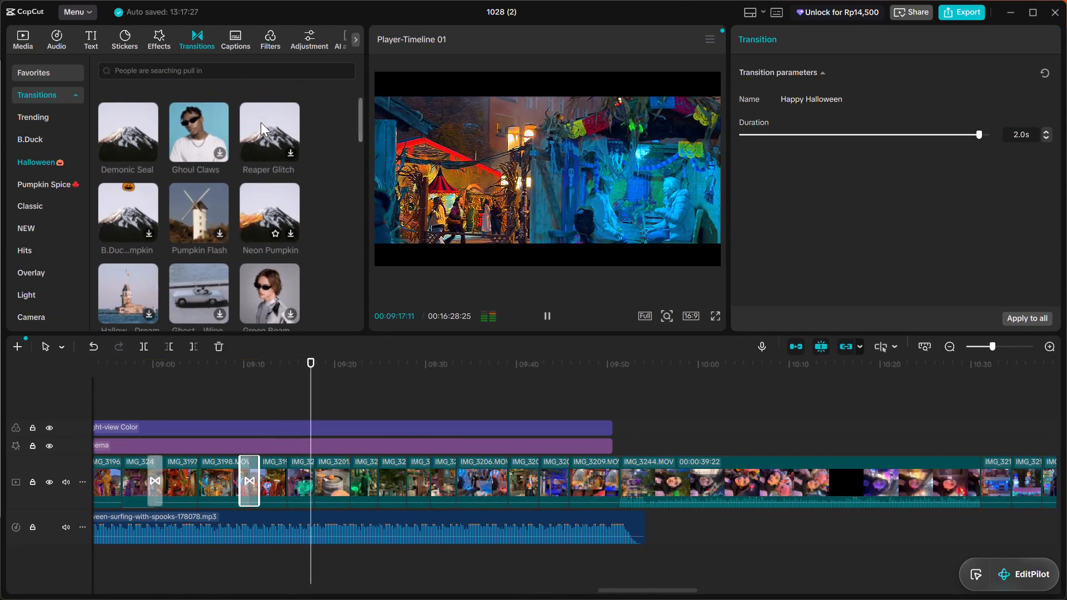
double_click(261, 198)
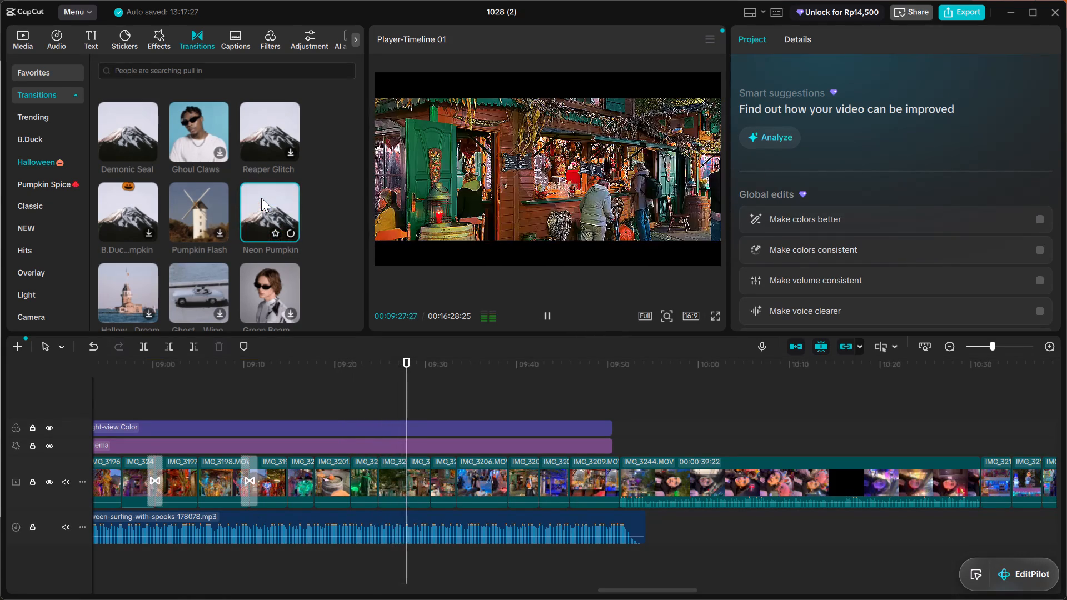
left_click_drag(261, 198, 301, 189)
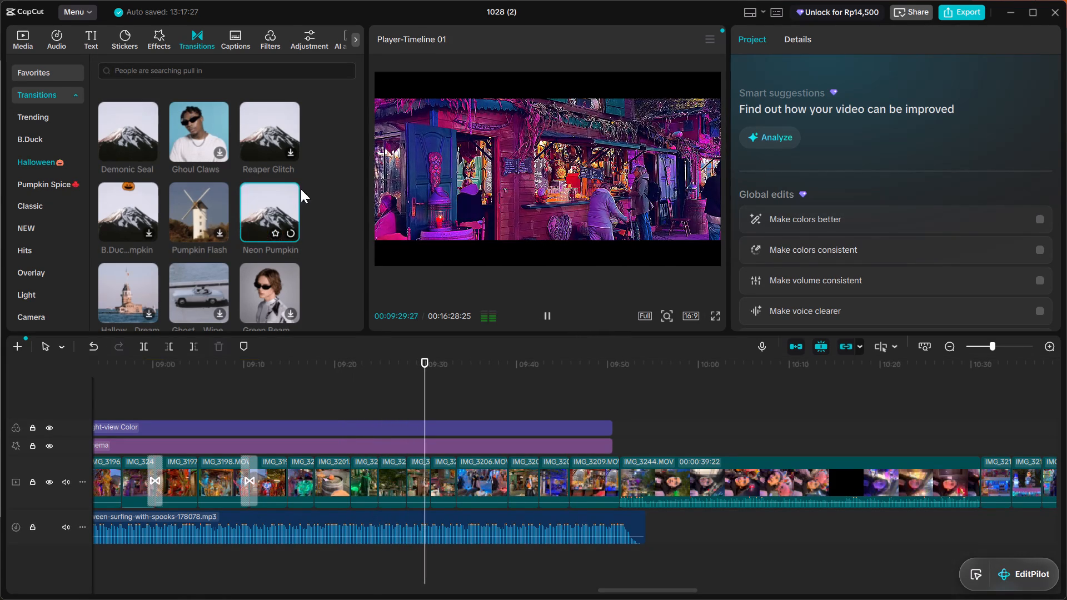
left_click_drag(301, 189, 342, 492)
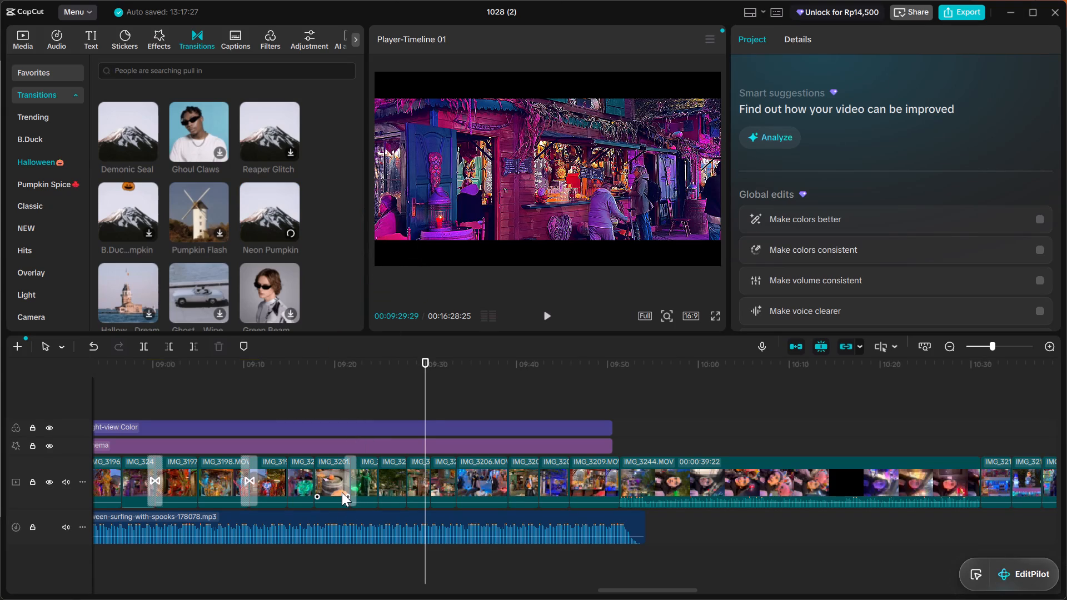
left_click_drag(350, 492, 344, 474)
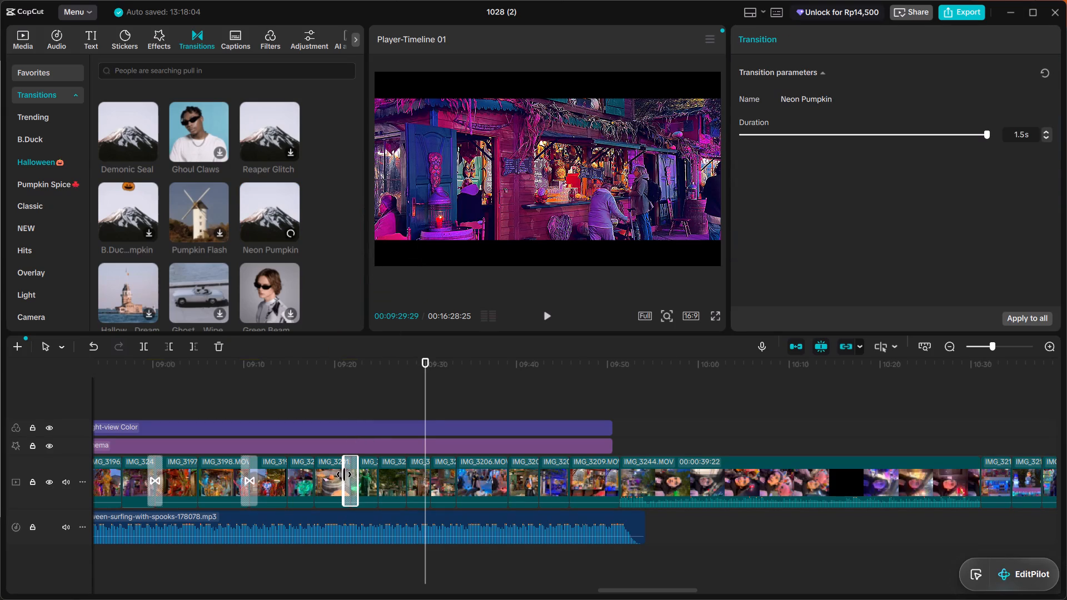
left_click_drag(344, 474, 346, 474)
scroll(186, 293, "down", 1)
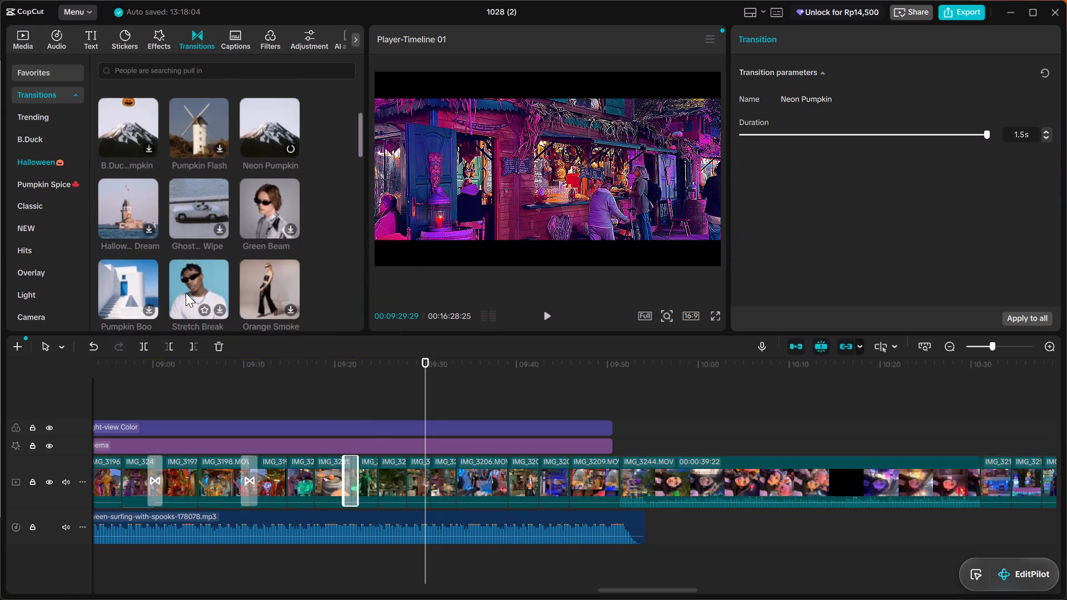
scroll(186, 293, "down", 1)
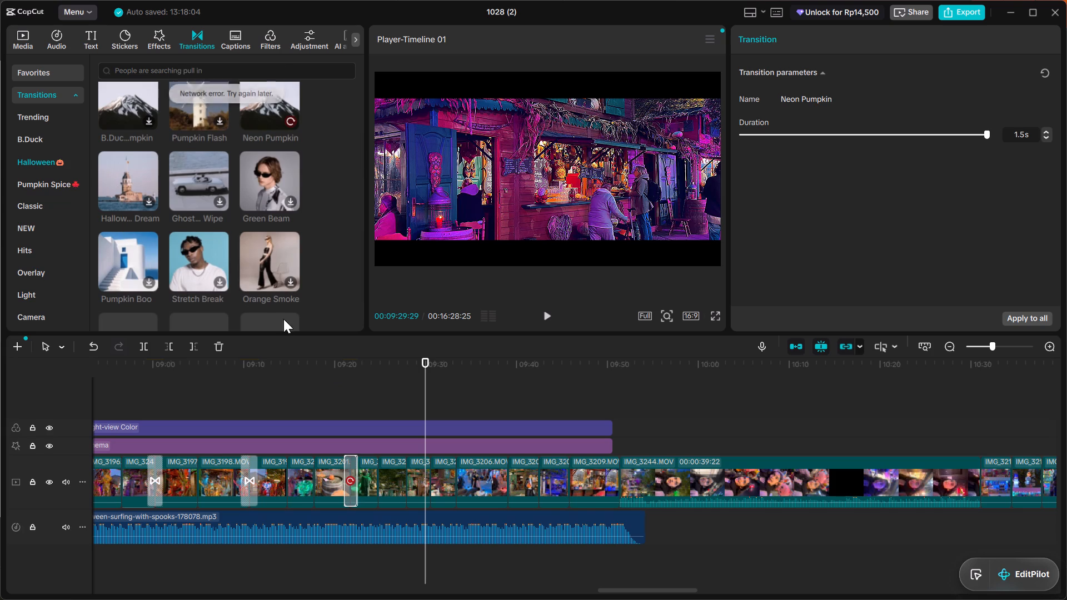
double_click(290, 122)
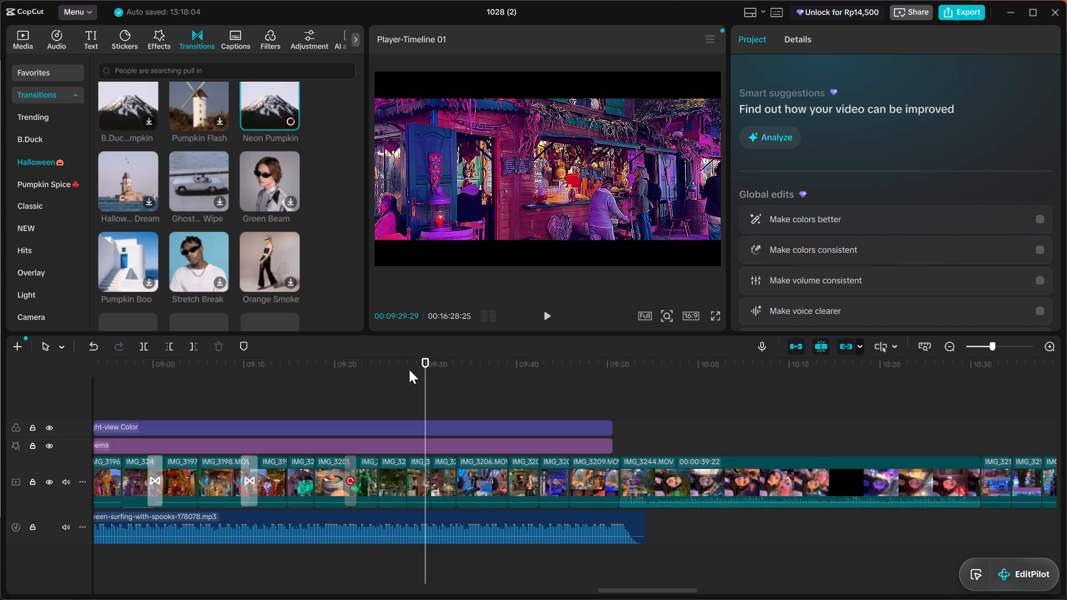
Set the intensity of the Night-view Color filter to 15.
left_click(433, 428)
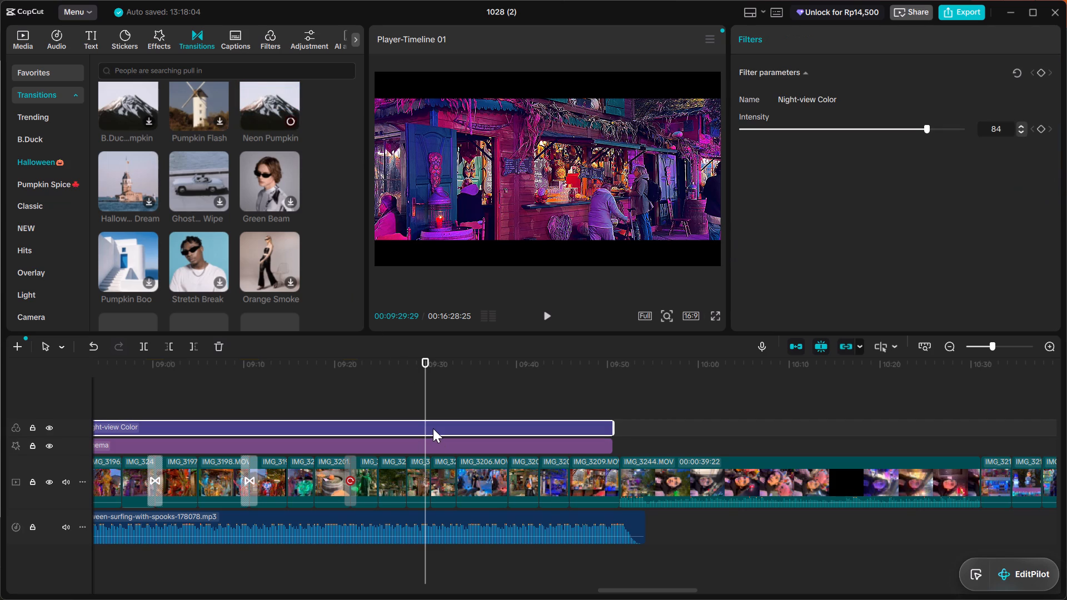
left_click(861, 129)
left_click_drag(861, 129, 855, 129)
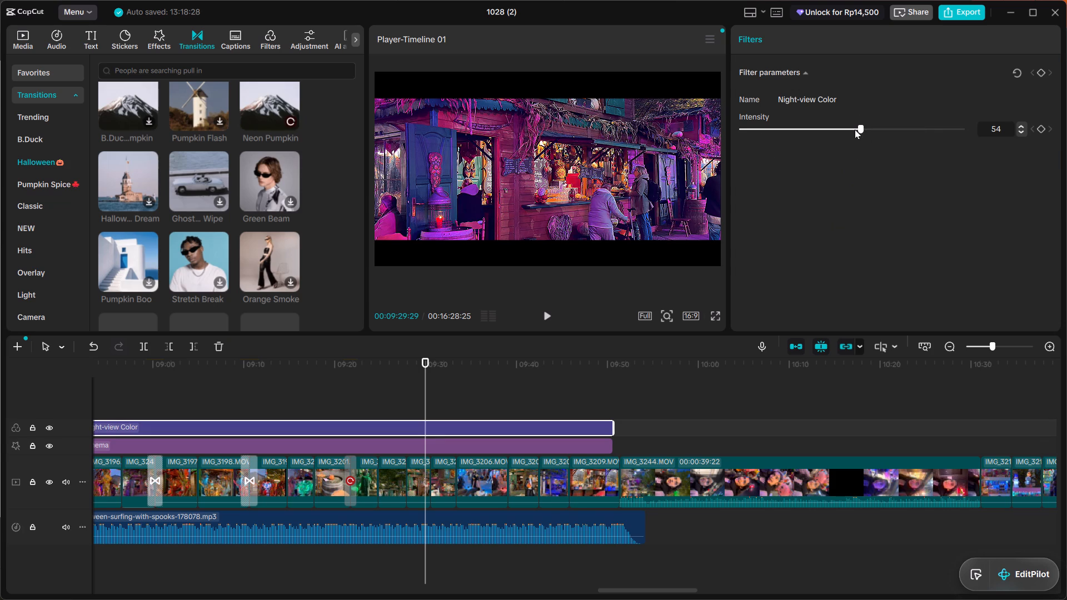
left_click_drag(855, 129, 667, 156)
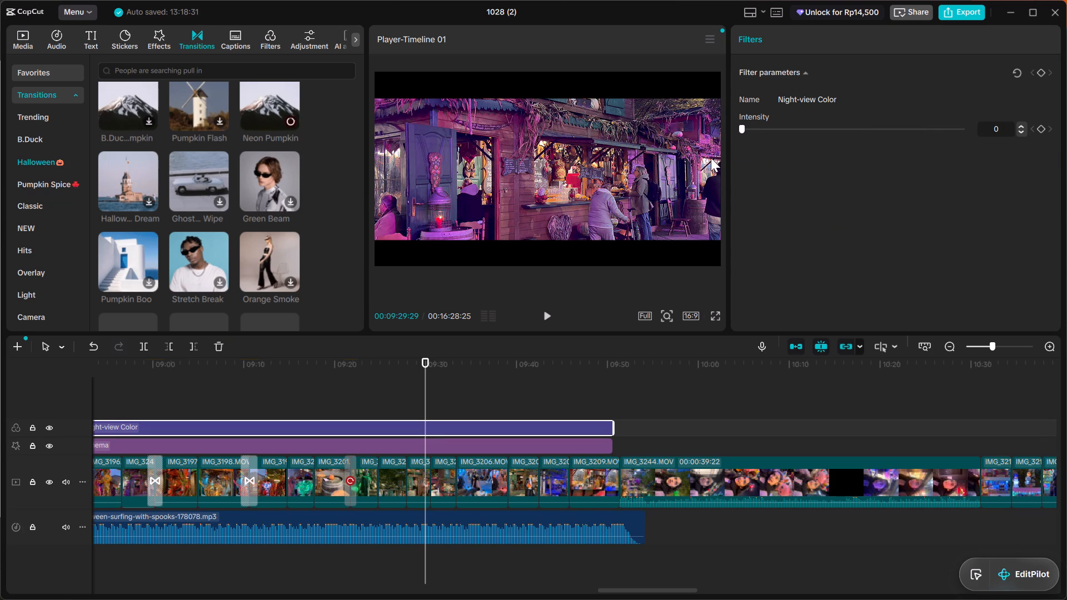
left_click(766, 127)
left_click_drag(766, 127, 774, 128)
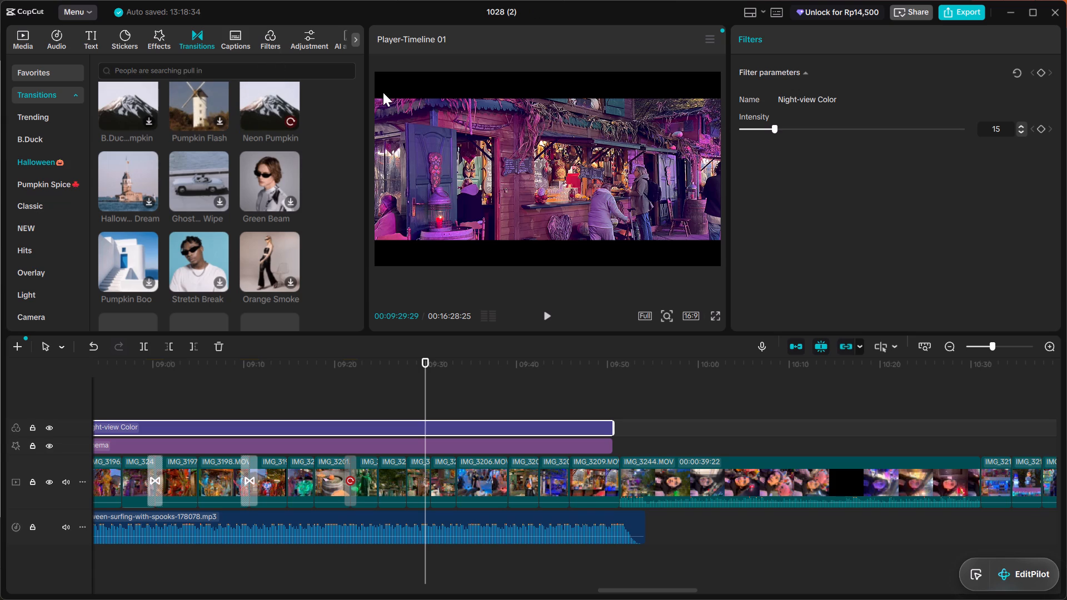
Retry the Neon Pumpkin download and check the connection in X-VPN.
triple_click(300, 121)
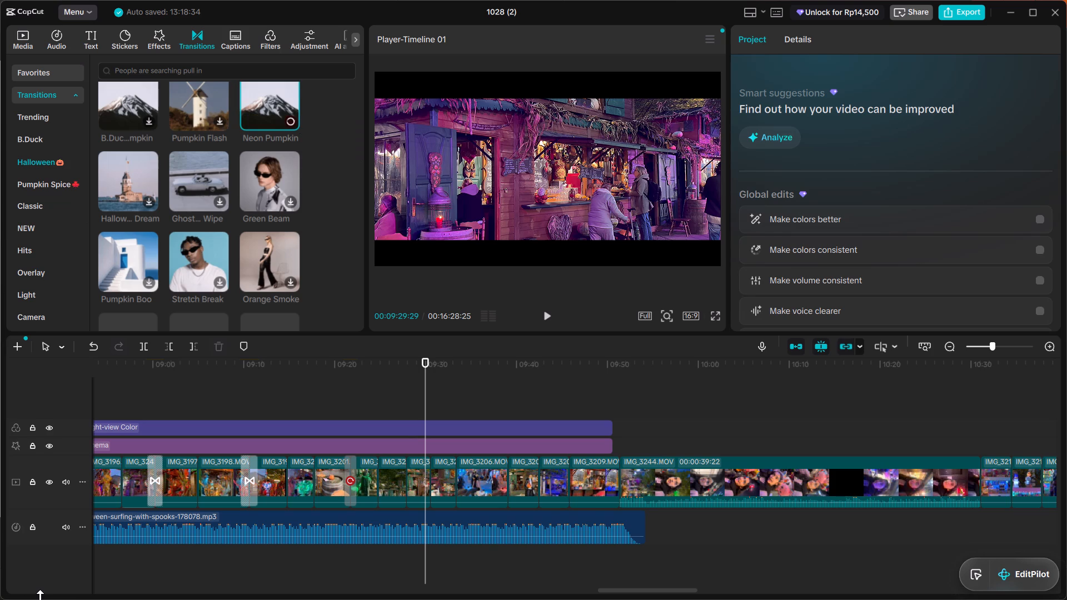
left_click(153, 588)
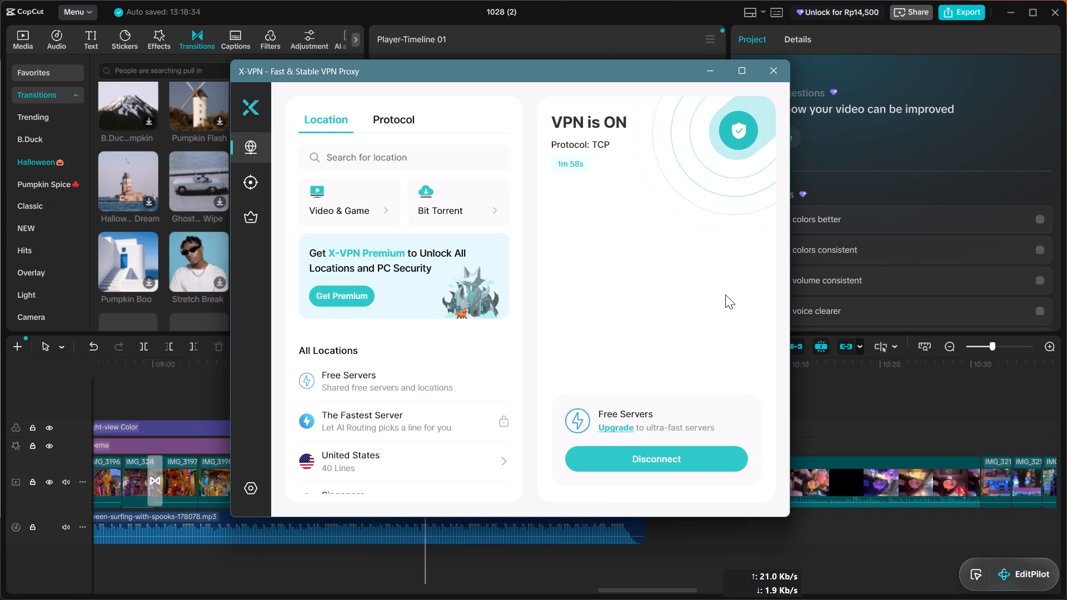
left_click(817, 384)
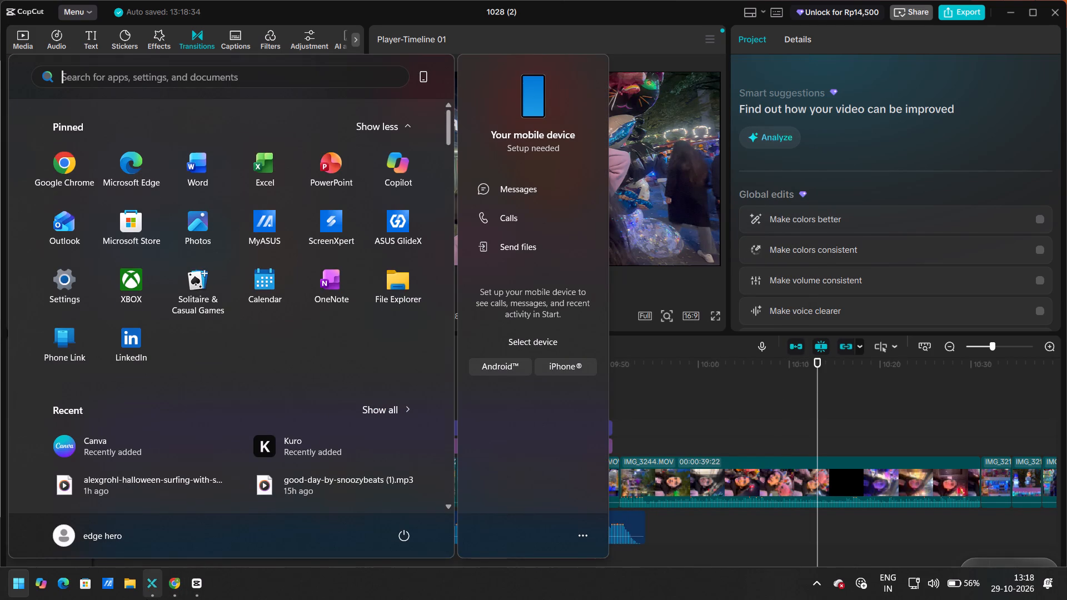
Check the X-VPN reconnection and the computer's network status, and return to the CapCut timeline.
left_click(148, 598)
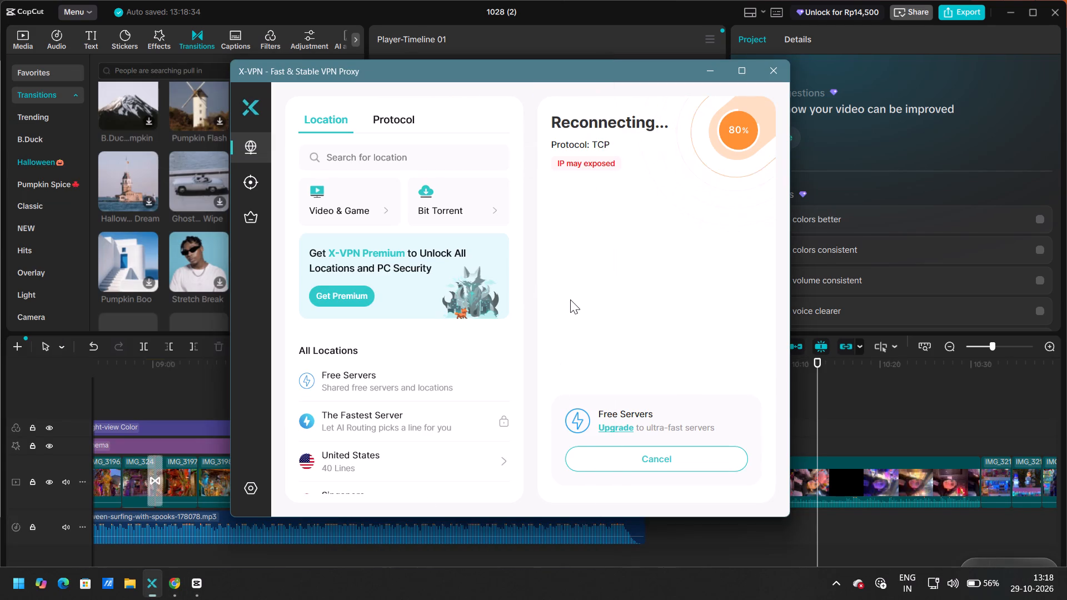
left_click(941, 580)
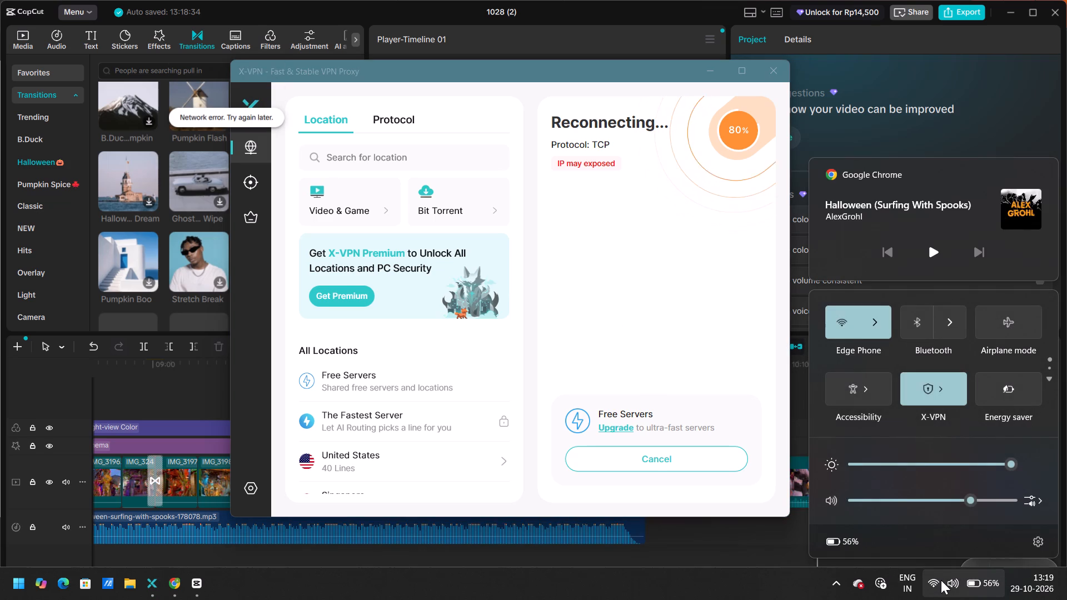
left_click(579, 282)
left_click(821, 387)
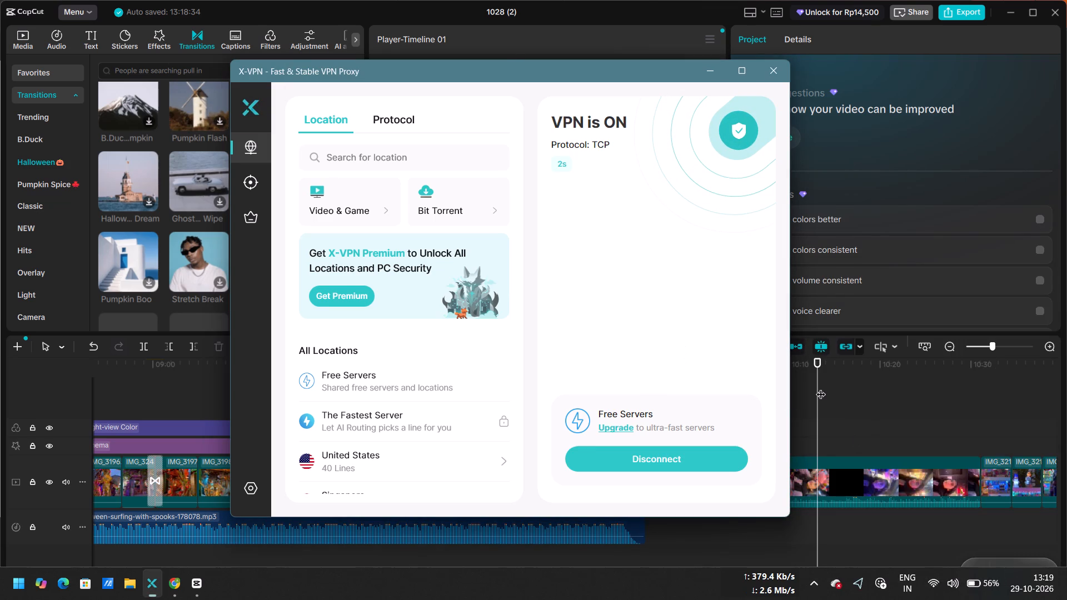
Download the Neon Pumpkin transition again and apply it over the failed one at the end of the IMG_3201 clip.
left_click_drag(821, 387, 445, 372)
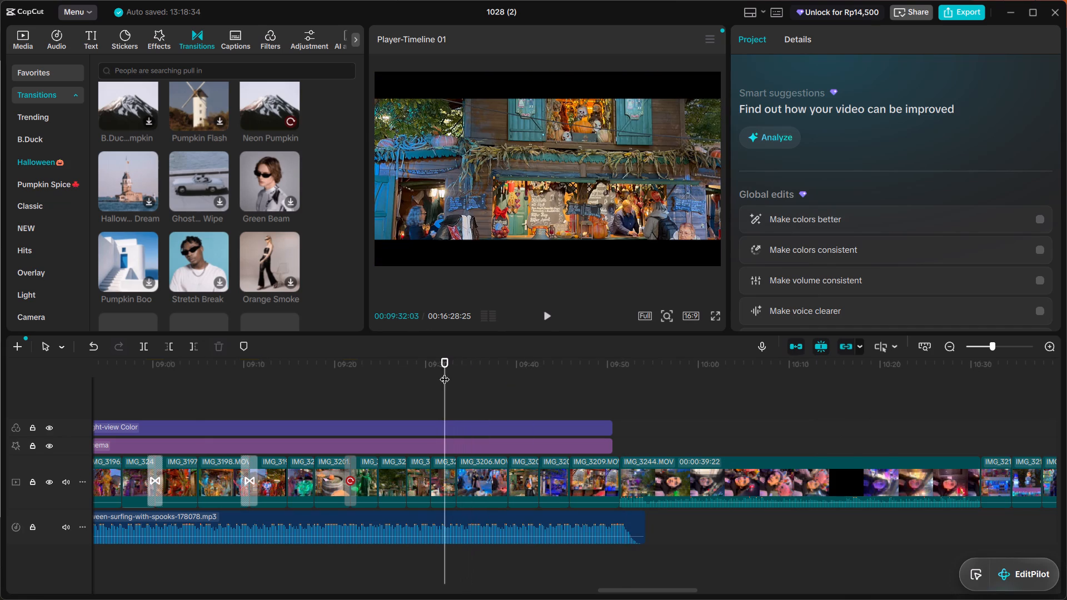
double_click(290, 114)
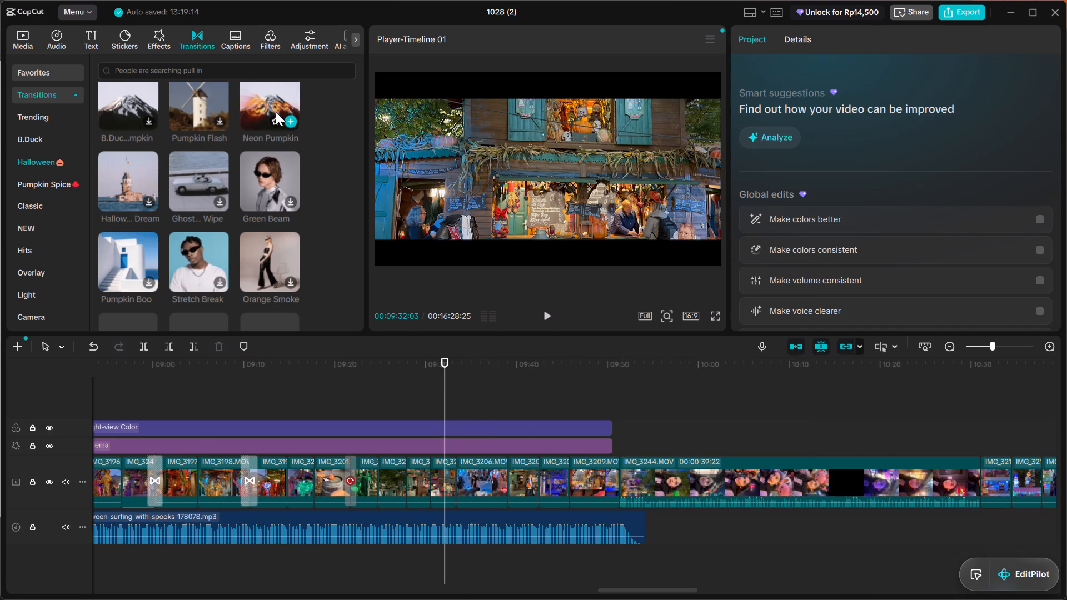
left_click_drag(268, 104, 341, 479)
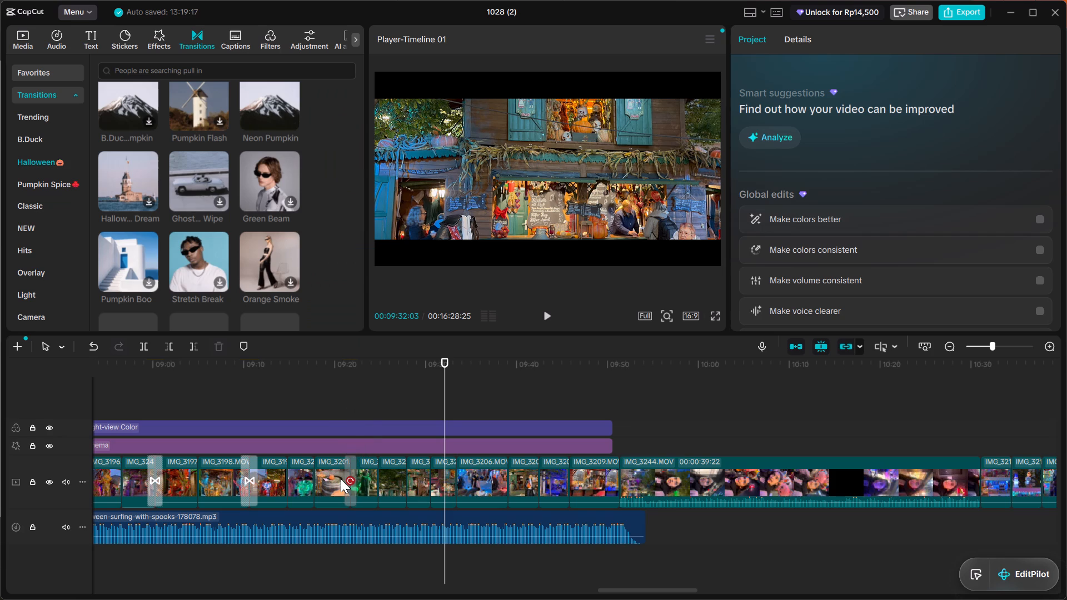
Reload the Neon Pumpkin transition on the timeline and play it back from about 09:21.
left_click(350, 480)
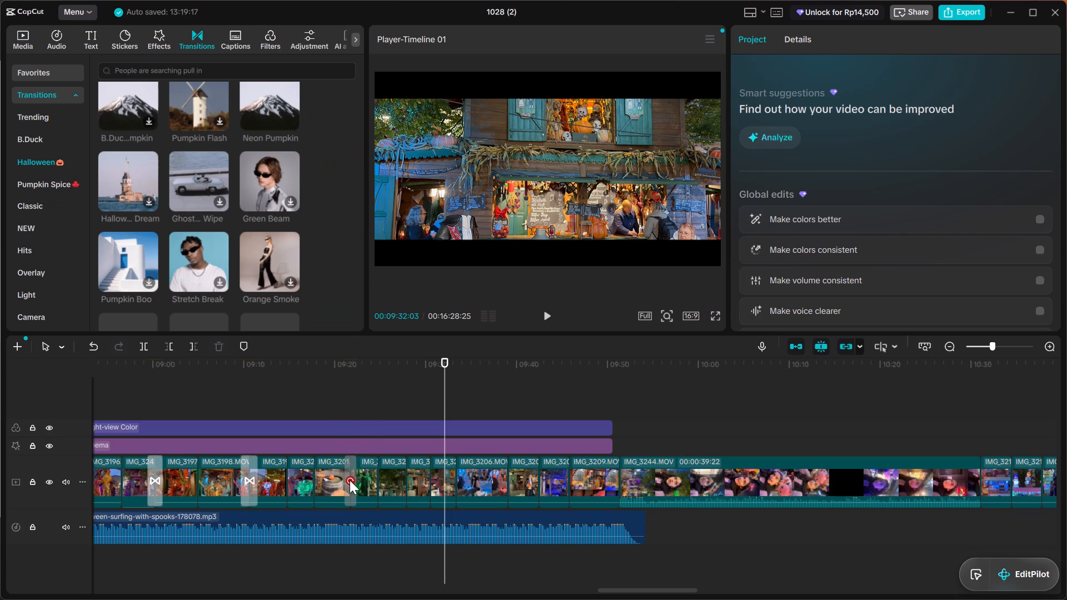
triple_click(350, 480)
left_click(343, 374)
key("space")
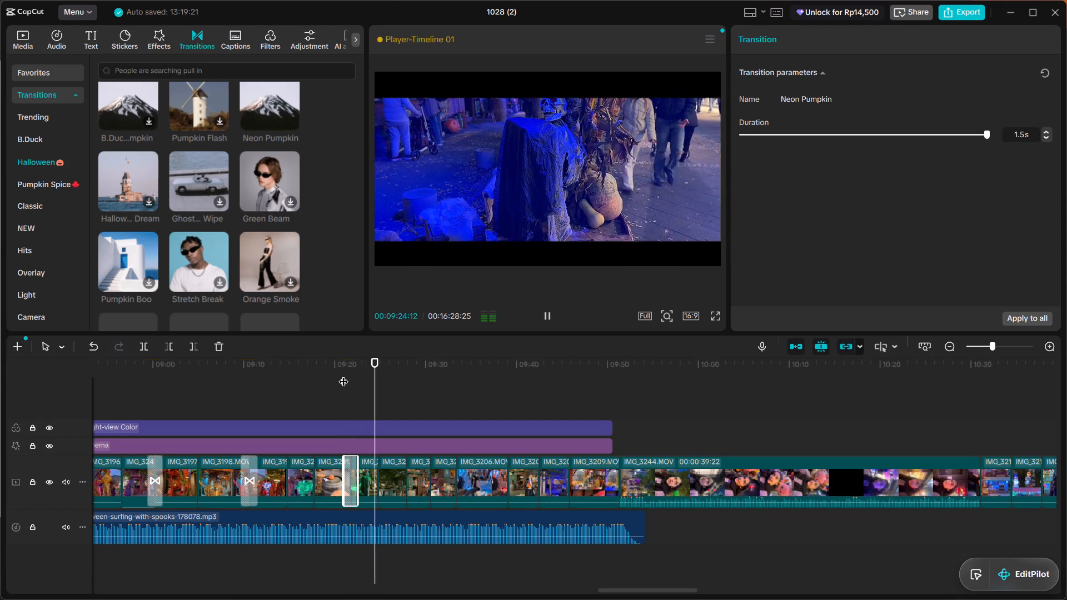
key("space")
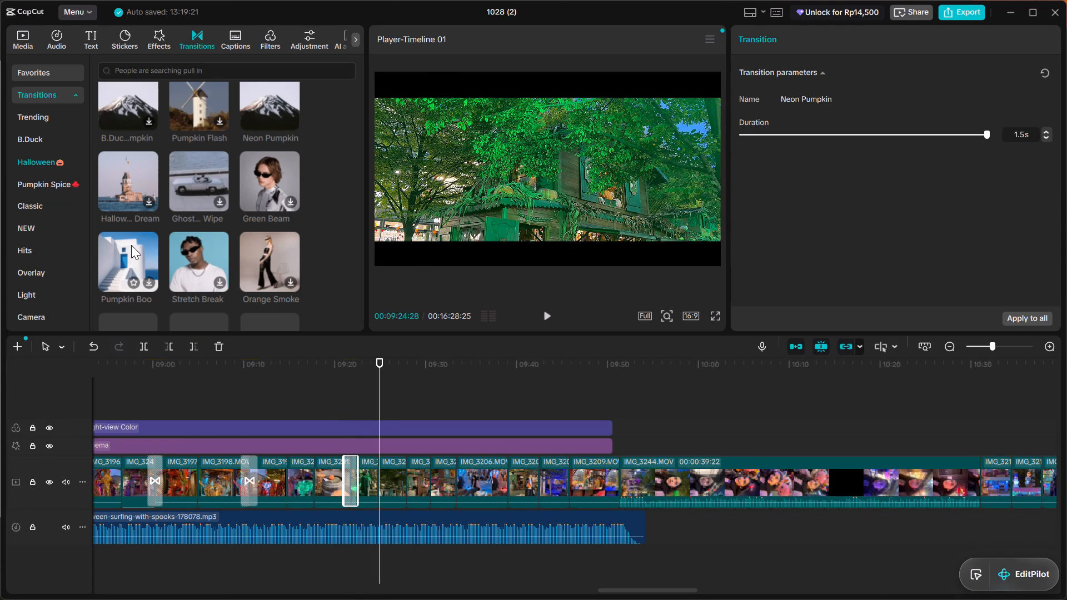
Browse the Pumpkin Spice transitions and try the Maple Drop transition.
scroll(131, 245, "up", 8)
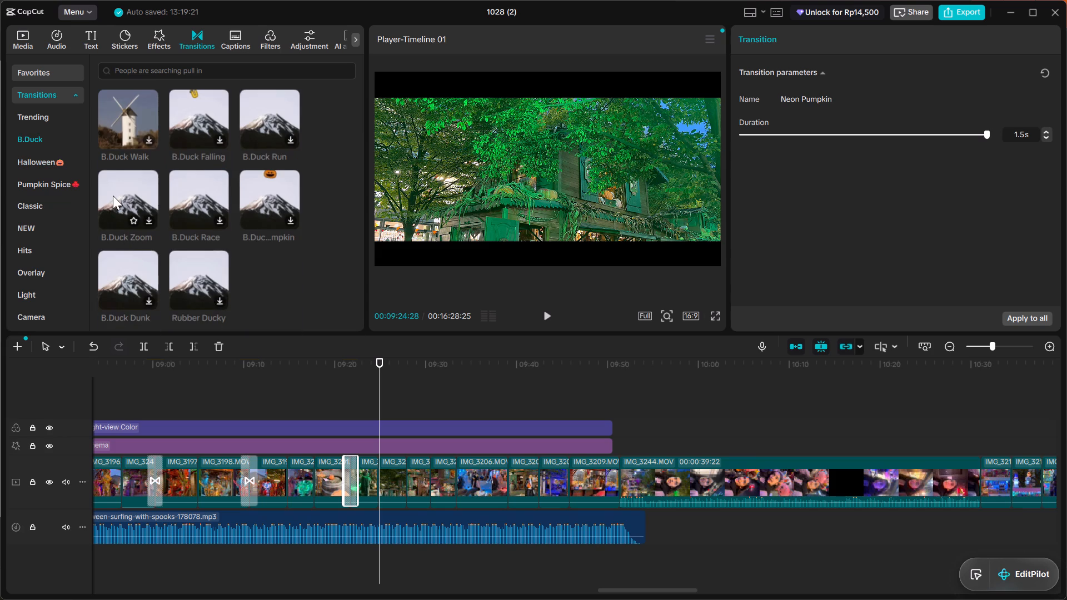
left_click(60, 186)
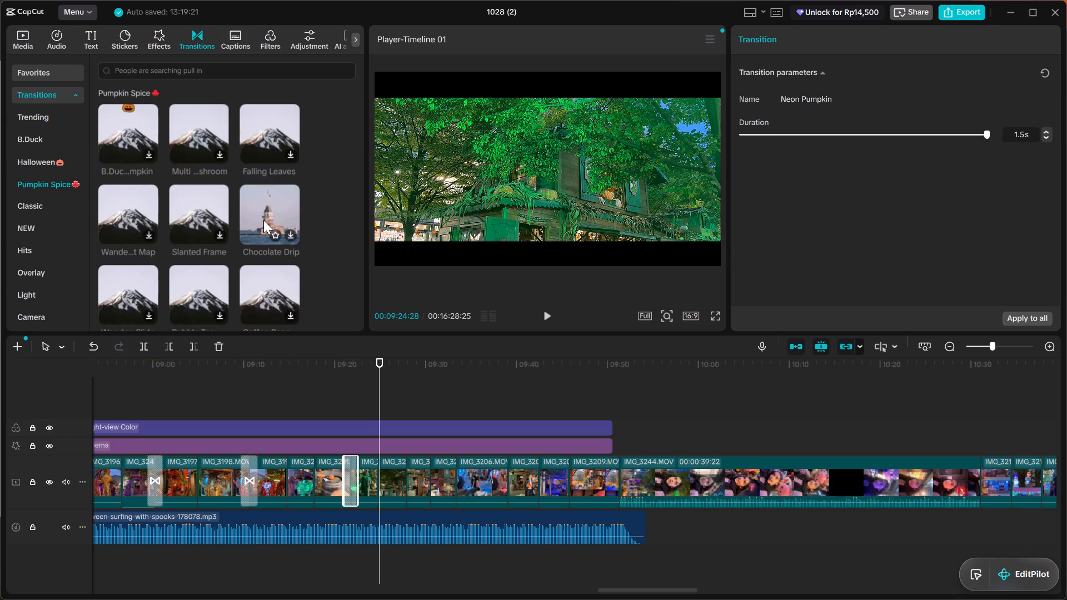
scroll(263, 224, "down", 1)
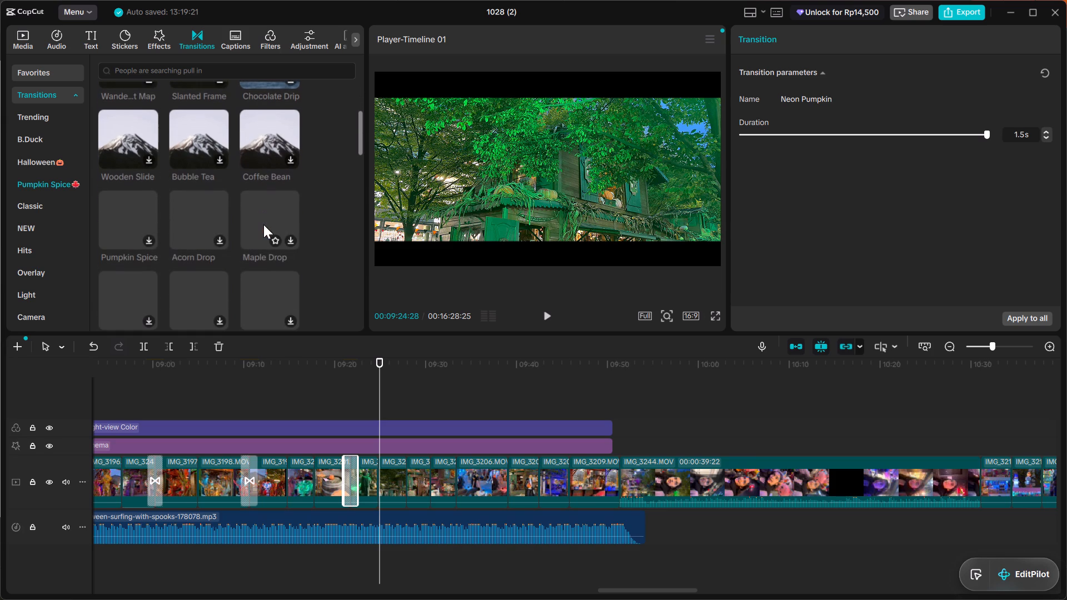
scroll(263, 224, "up", 1)
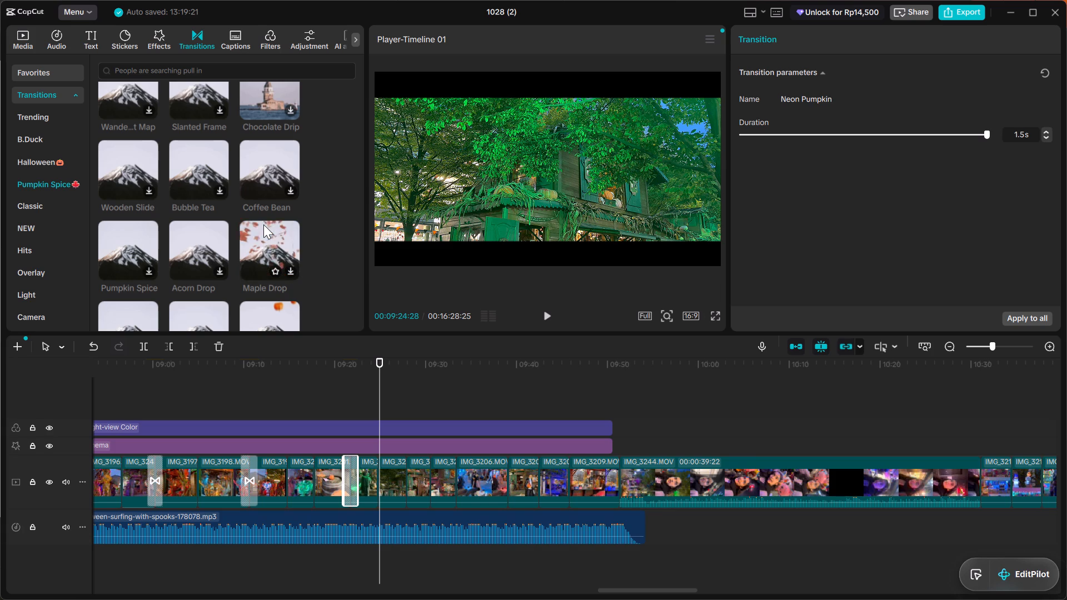
double_click(273, 239)
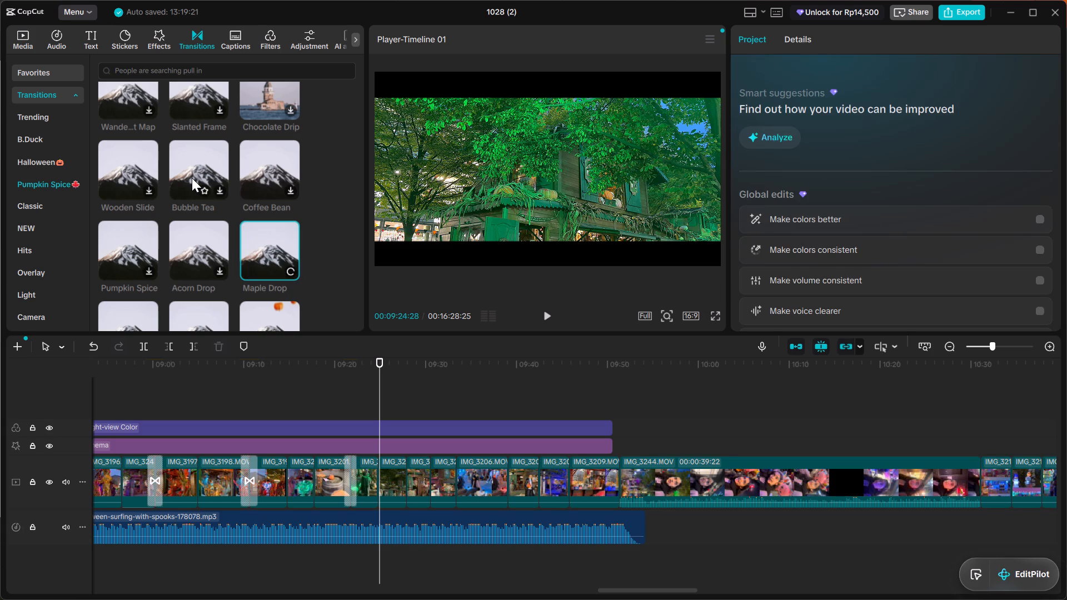
scroll(243, 248, "down", 1)
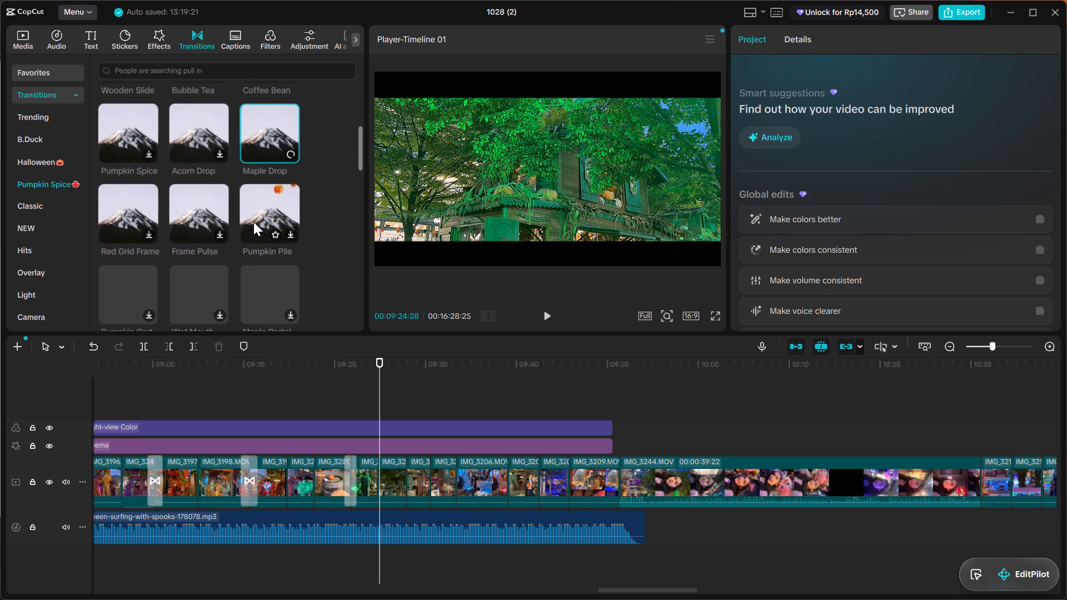
Place the Halloween set's Pumpkin Boo transition on the clip cut at about 09:27 and play it back.
left_click(52, 162)
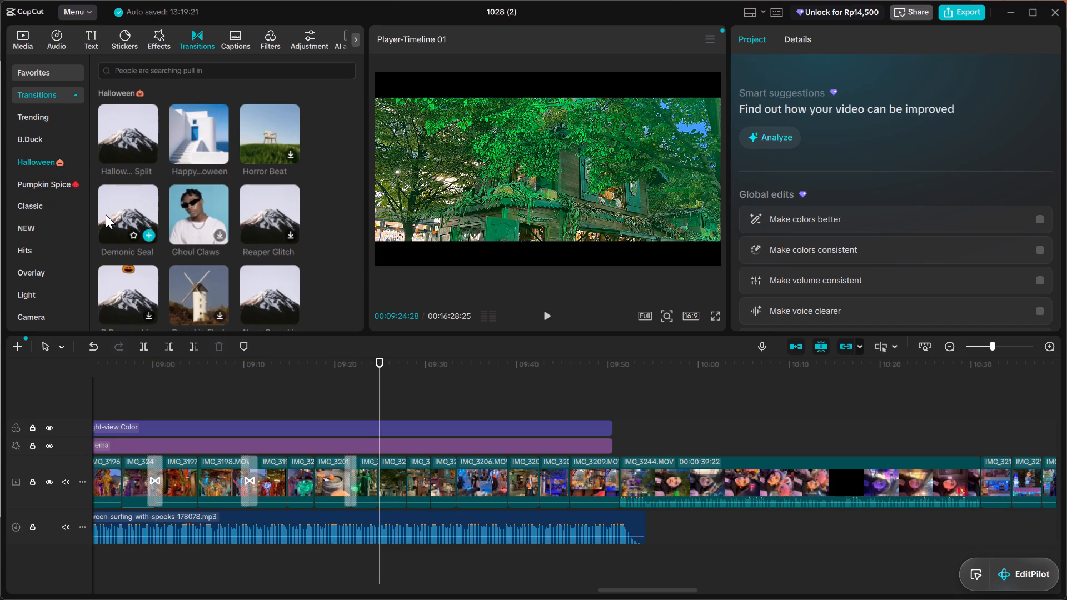
scroll(106, 214, "down", 1)
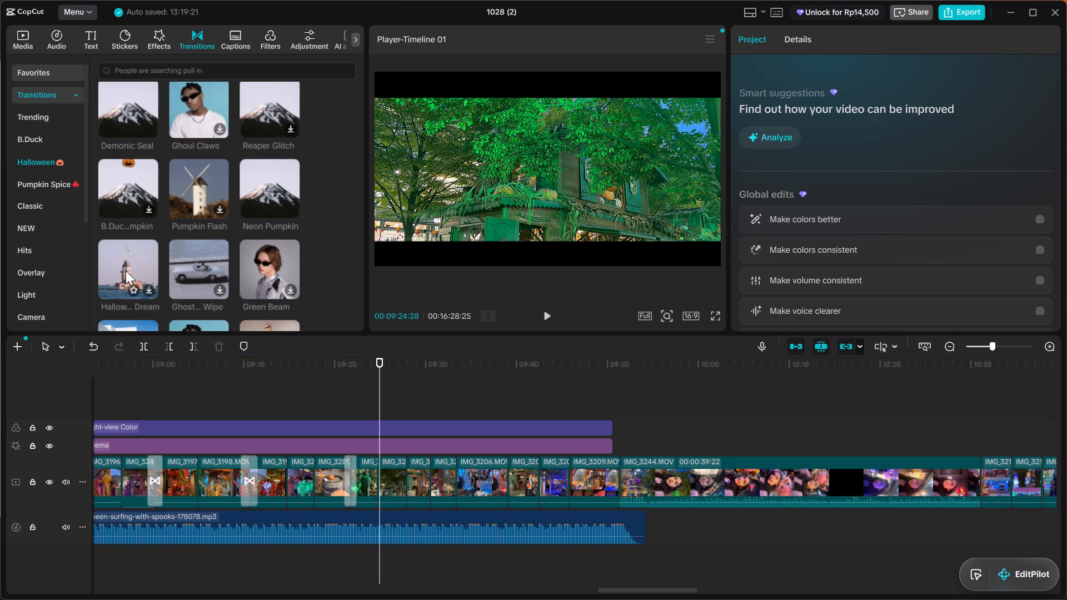
scroll(126, 271, "down", 1)
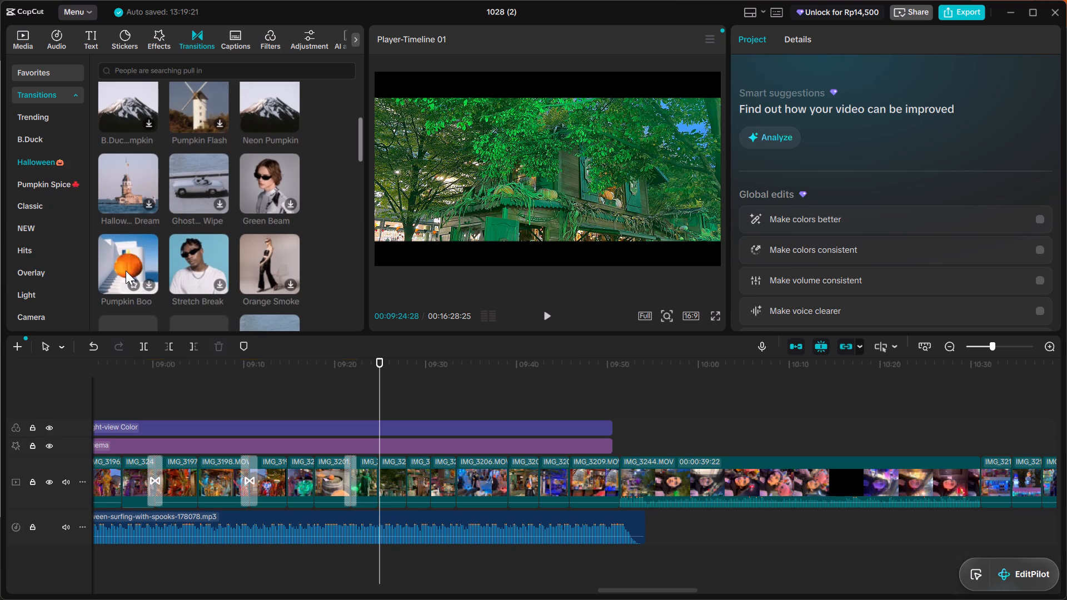
double_click(126, 271)
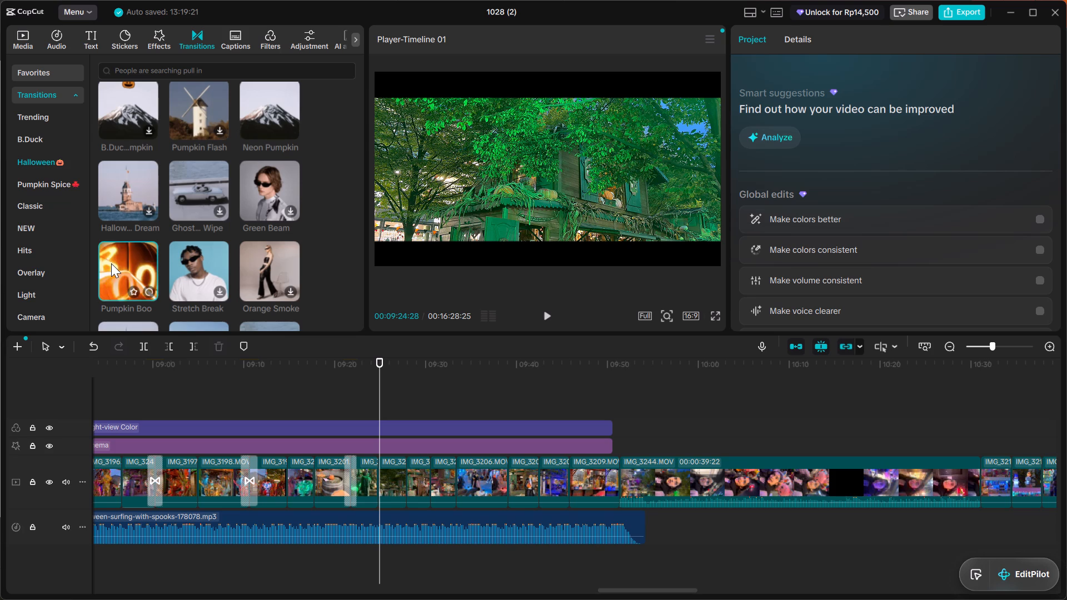
left_click(111, 263)
left_click_drag(111, 263, 400, 481)
key("space")
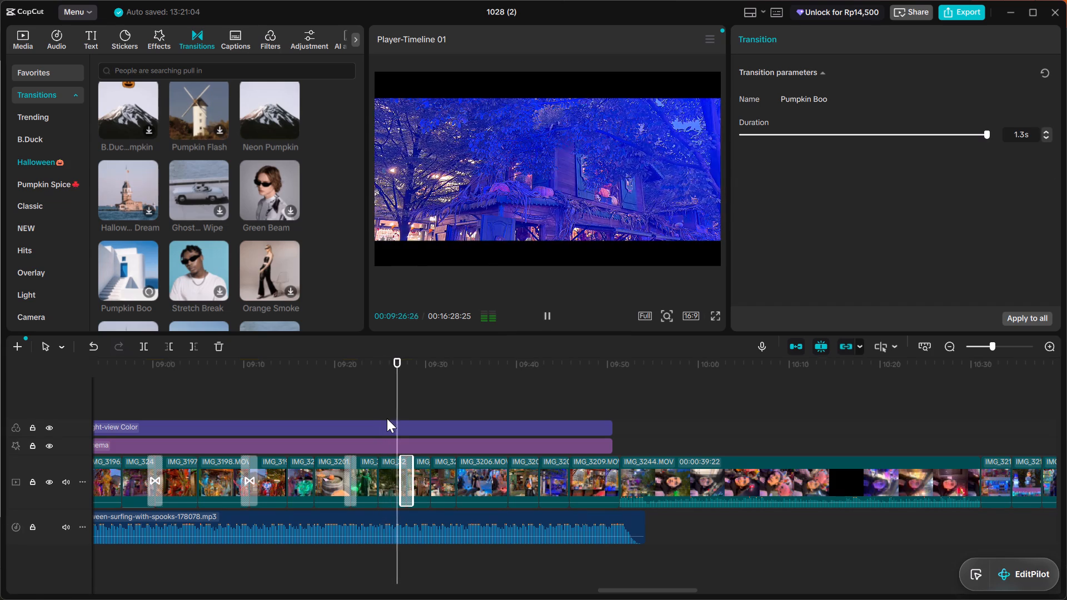
key("space")
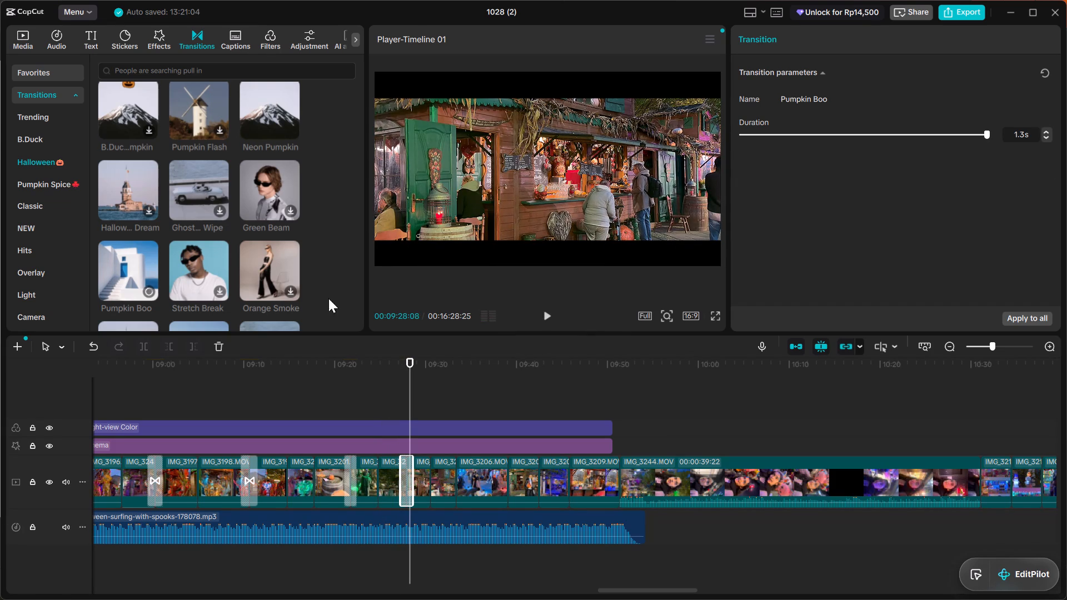
Browse the video effects and open the Halloween category.
left_click(165, 42)
left_click(167, 70)
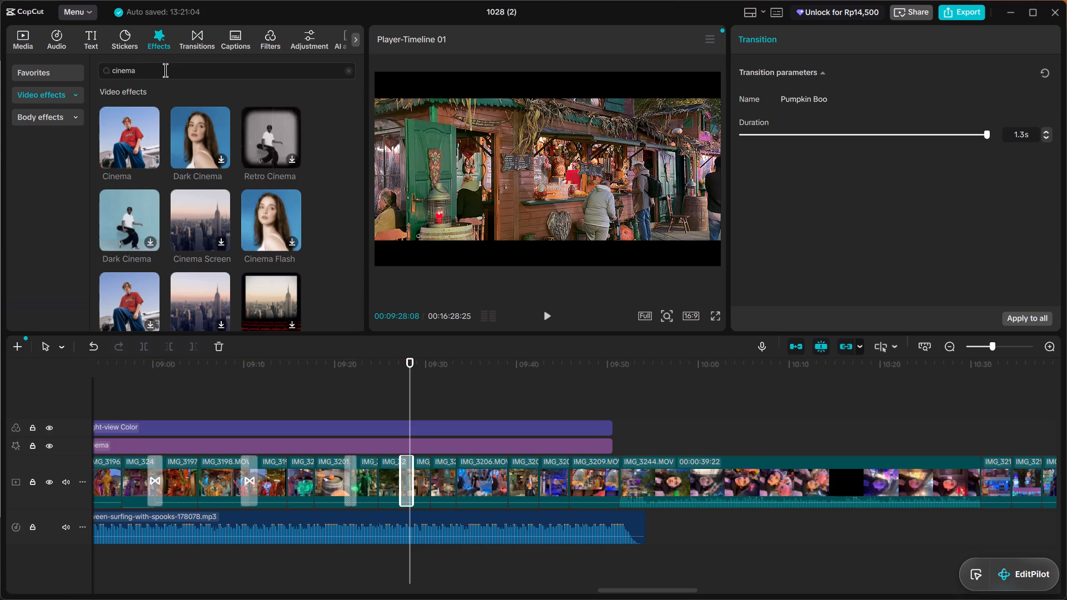
left_click(59, 93)
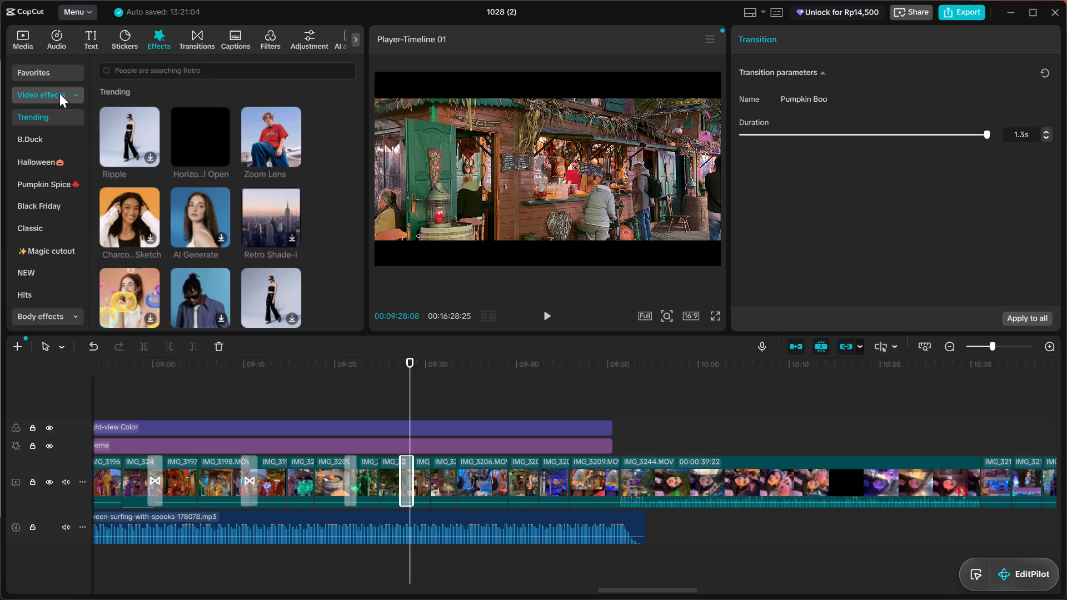
left_click(24, 162)
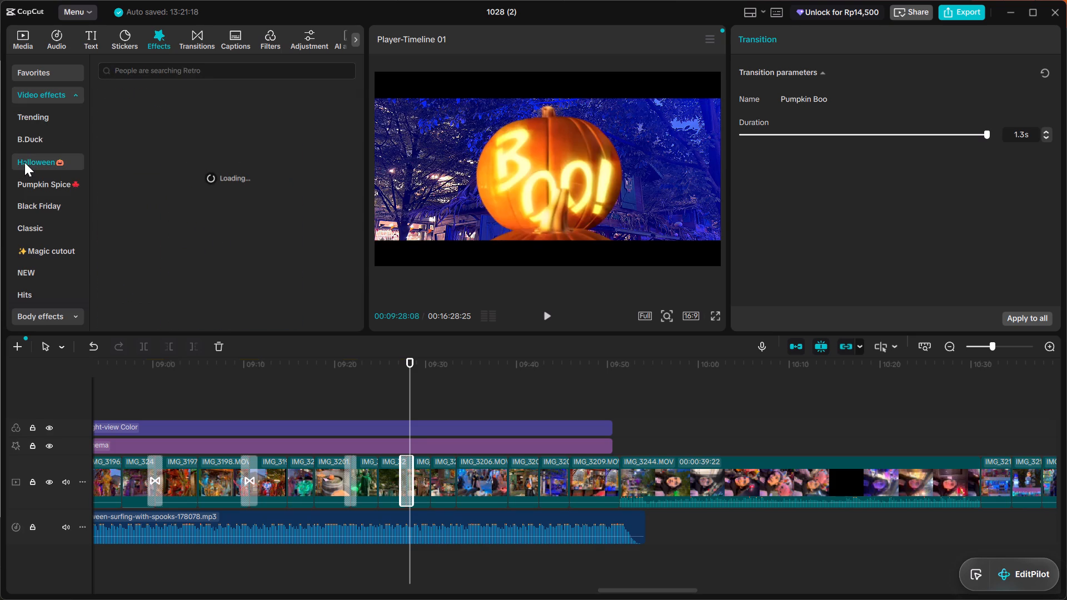
Play back the Pumpkin Boo transition from about 09:26.
left_click(390, 367)
key("space")
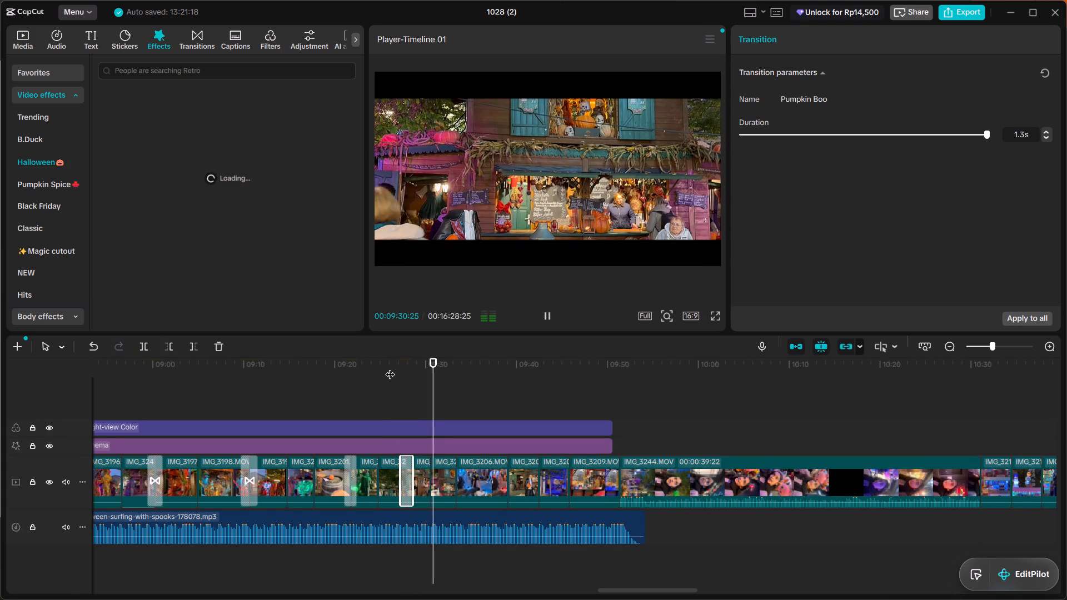
Pause the playback and connect the computer to the 404_Network_Unavailable Wi-Fi network.
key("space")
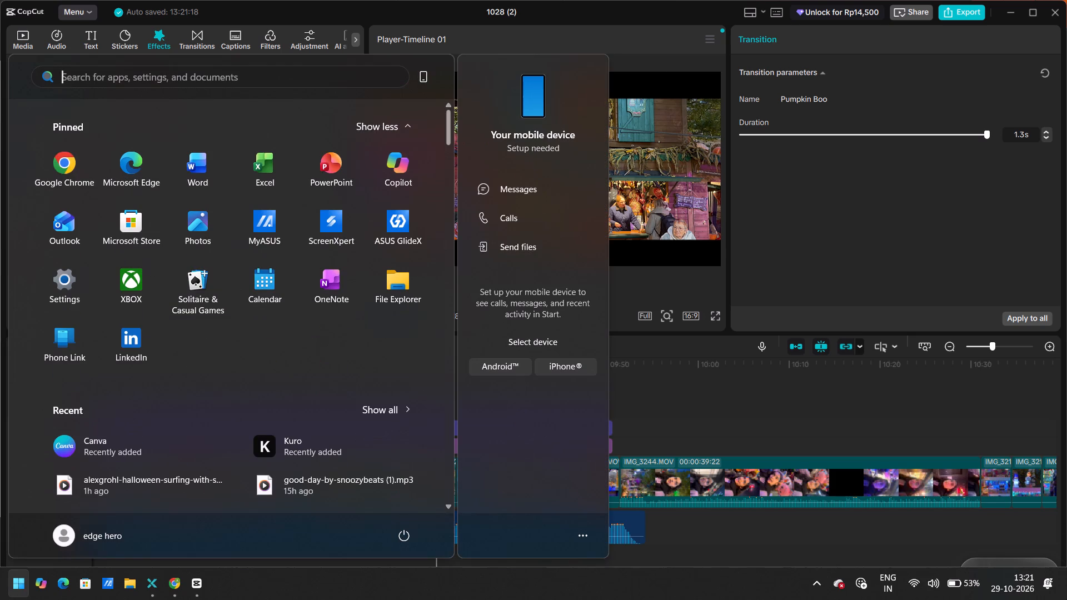
left_click(972, 586)
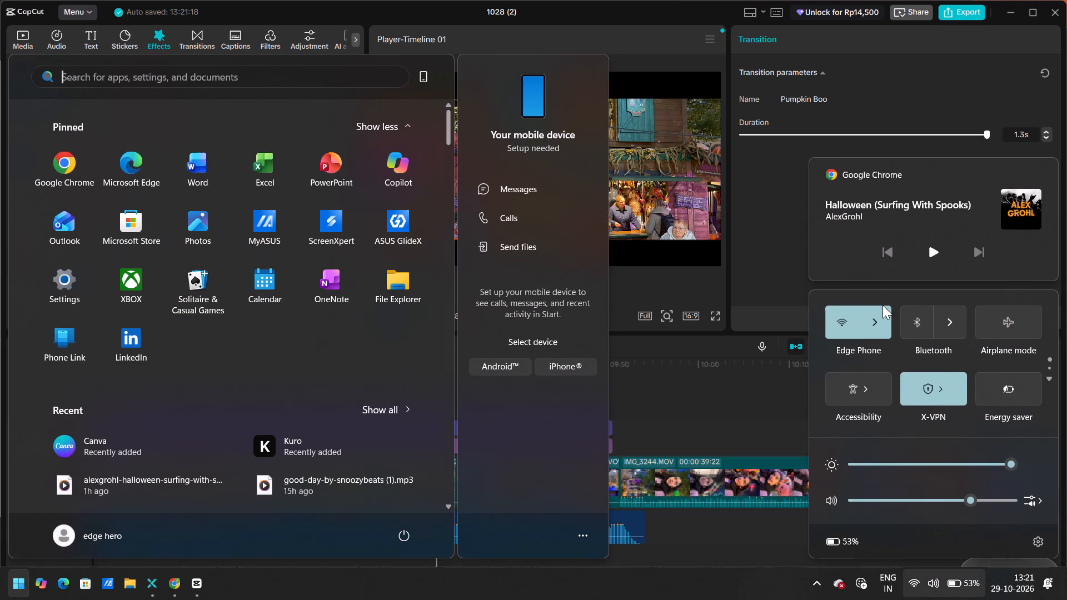
left_click(882, 305)
left_click(886, 324)
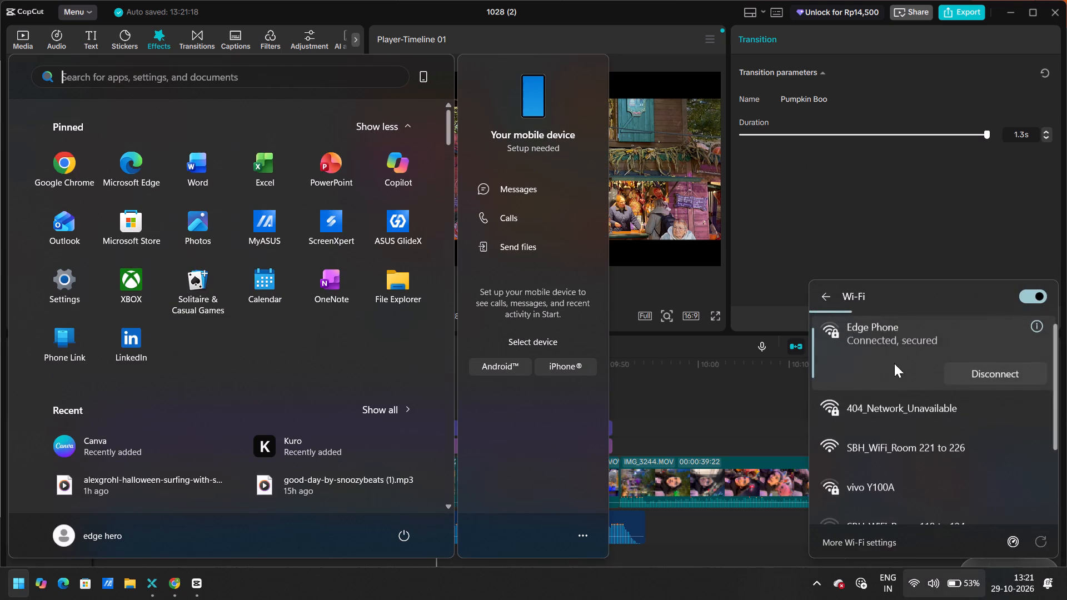
left_click(905, 422)
left_click(1014, 437)
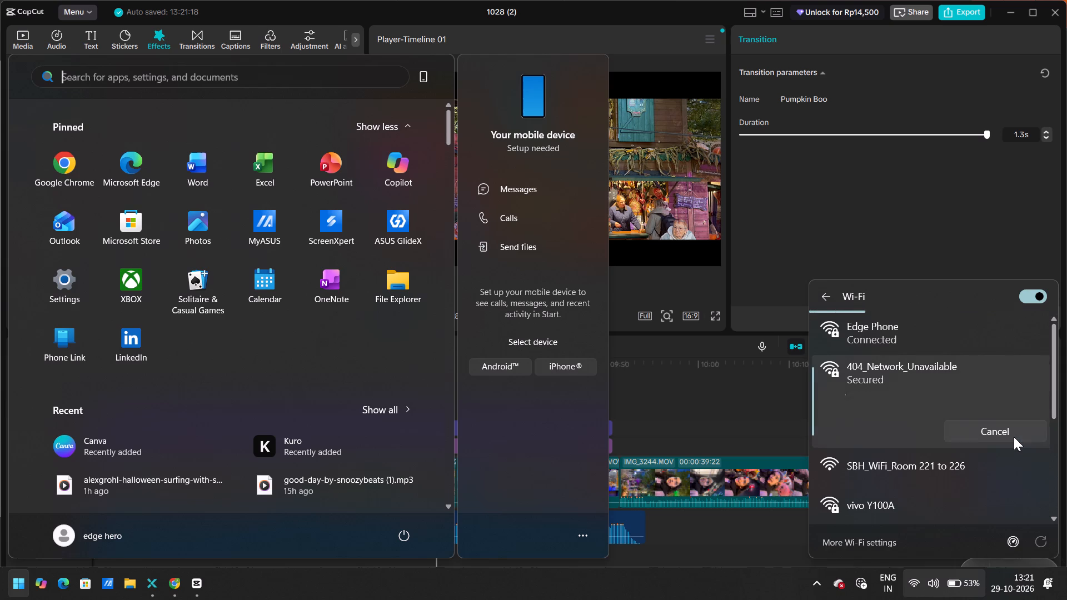
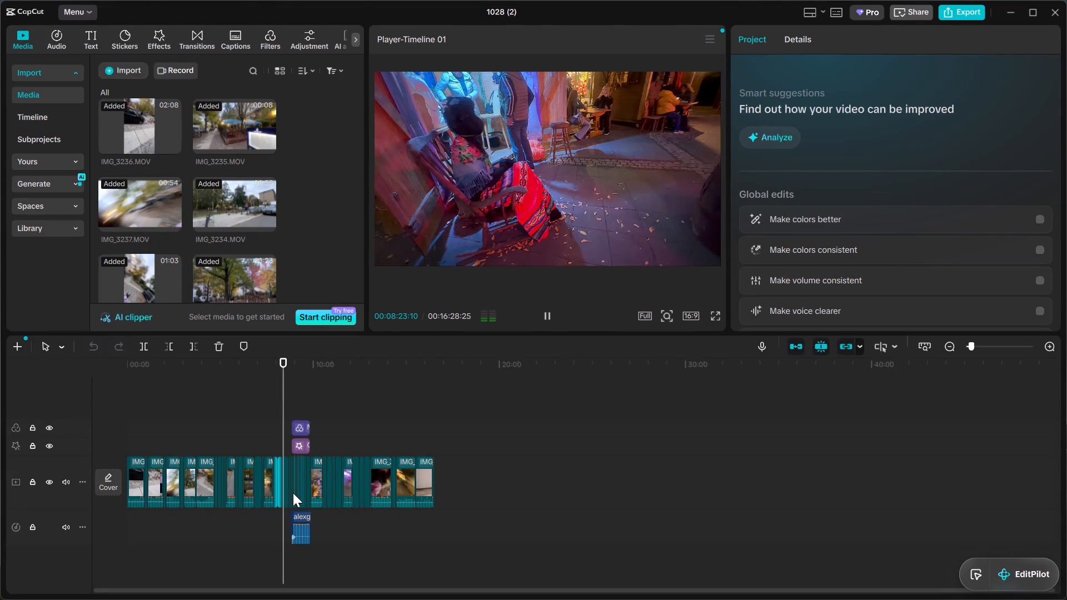
Play back the Halloween section from about 08:48, just before the Night-view Color filter and Cinema effect begin.
scroll(293, 493, "up", 8, "ctrl")
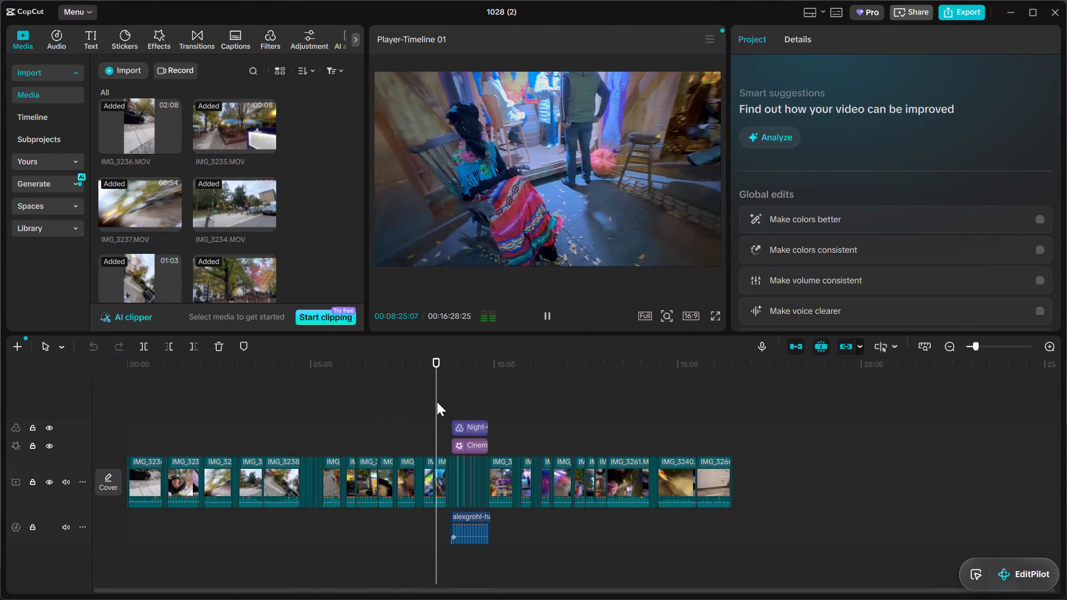
scroll(467, 380, "up", 4)
scroll(467, 380, "up", 5, "ctrl")
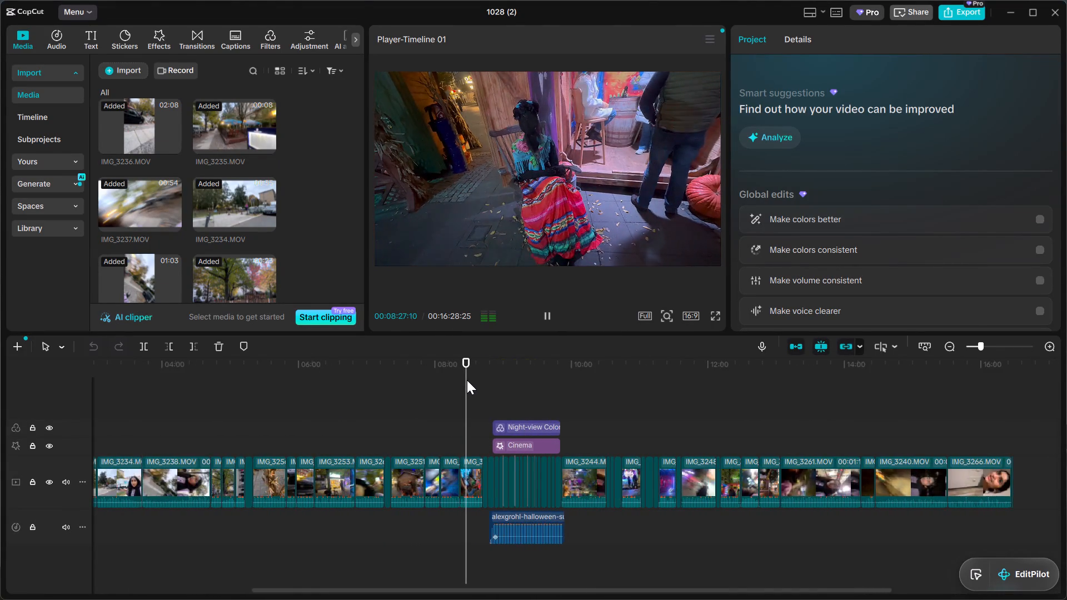
scroll(467, 380, "up", 2, "ctrl")
scroll(578, 519, "up", 6, "ctrl")
scroll(578, 519, "up", 1)
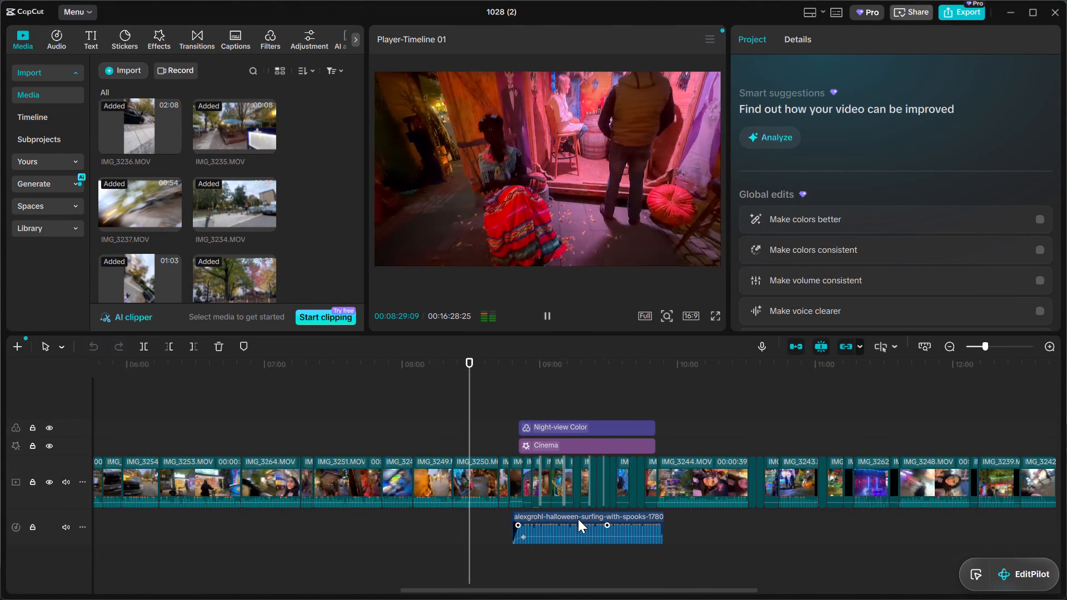
scroll(578, 519, "up", 3)
scroll(578, 519, "up", 4, "ctrl")
left_click(565, 370)
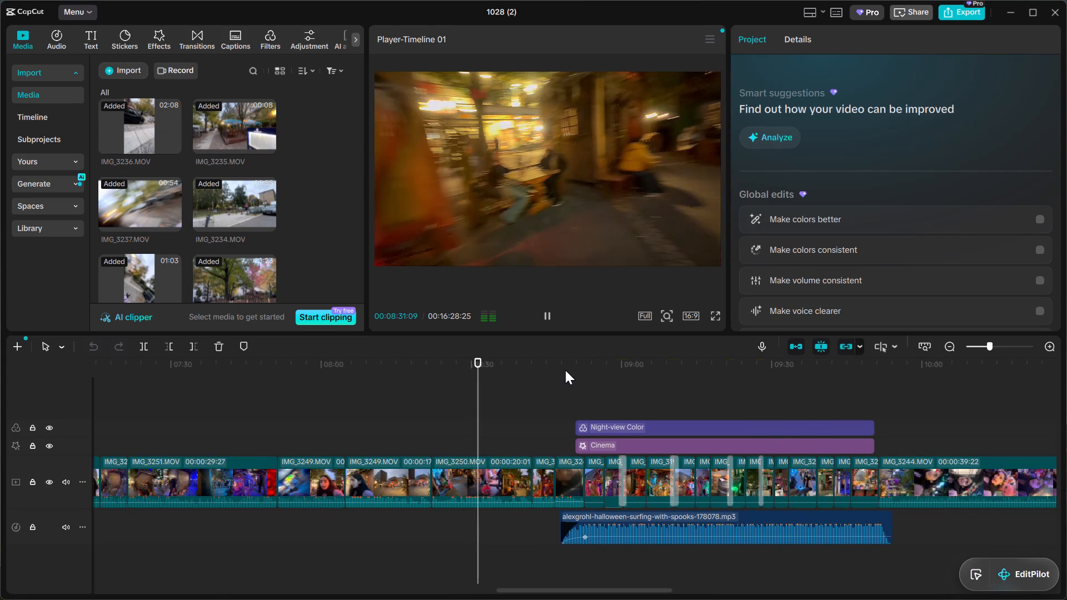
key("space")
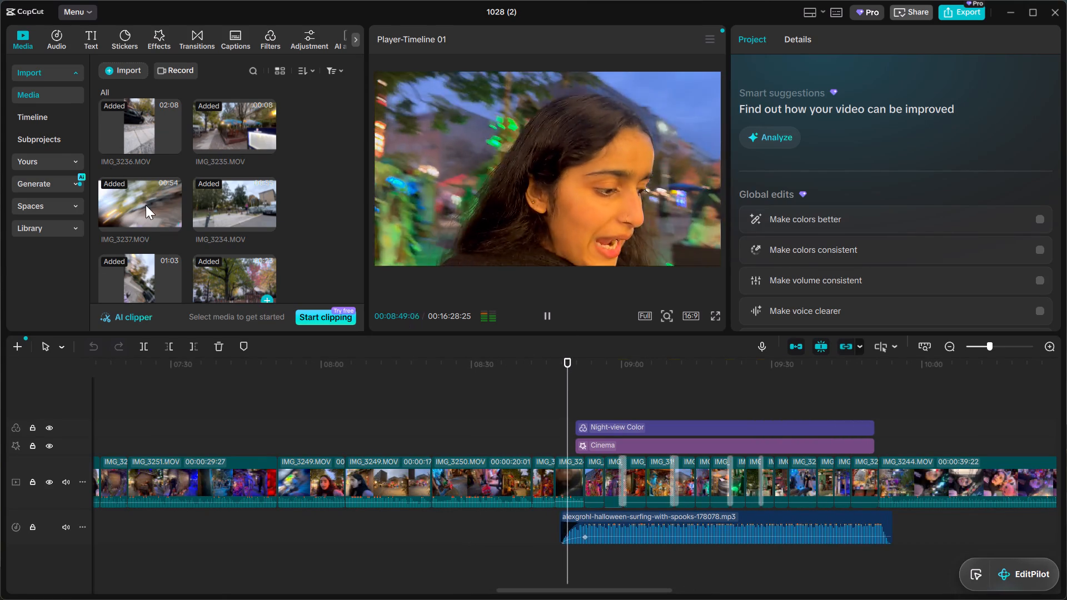
Look into the effects library, checking the body effects and the video effects.
left_click(161, 35)
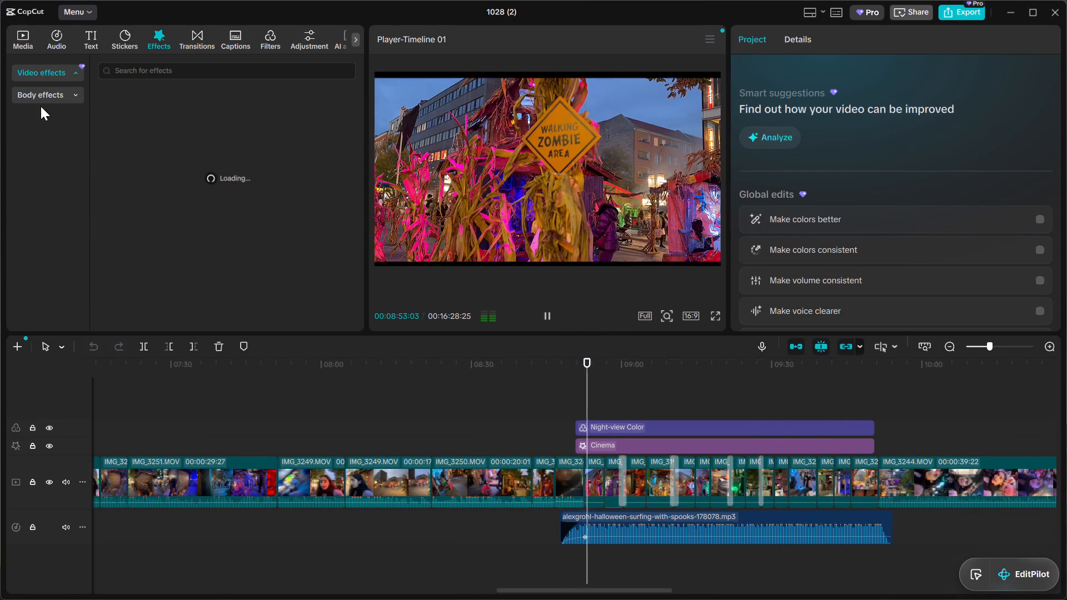
left_click(49, 97)
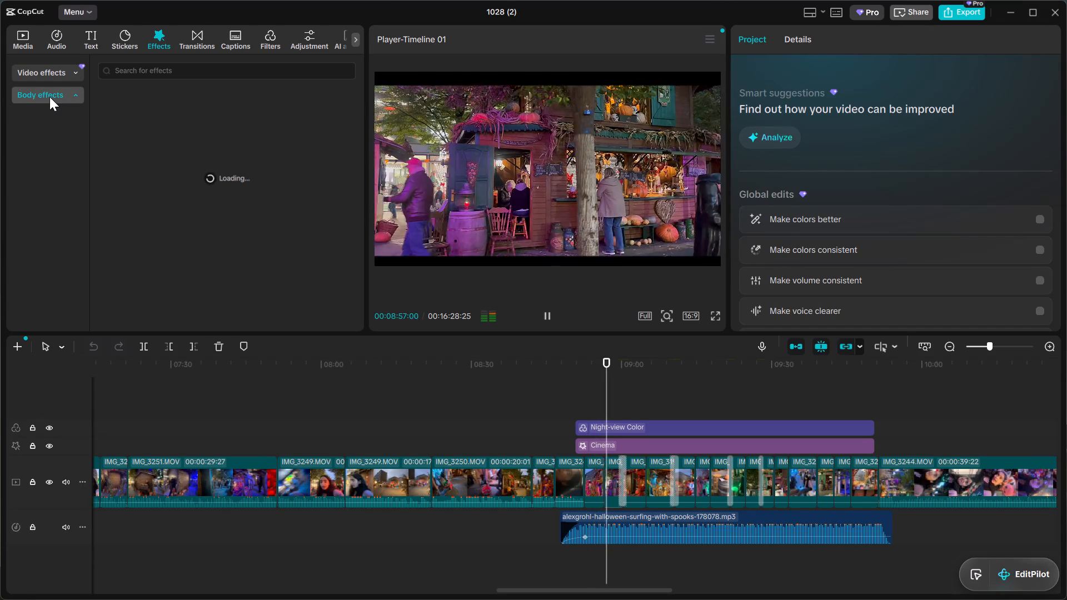
left_click(61, 67)
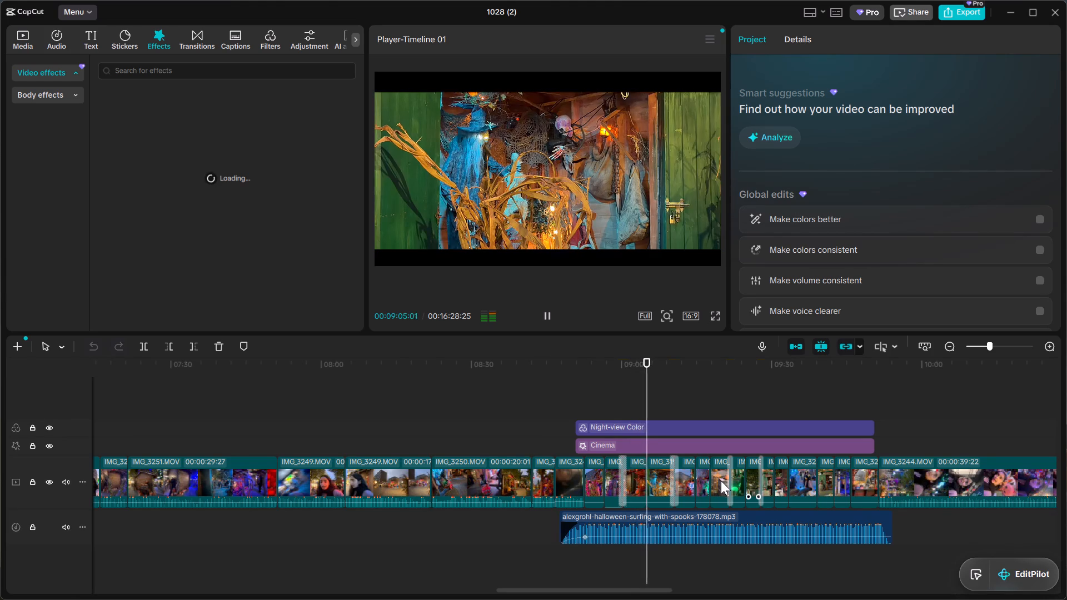
Select the Neon Pumpkin transition after clip IMG_3201, at about 09:21, and pause the playback.
scroll(721, 481, "left", 1)
scroll(721, 481, "up", 3, "ctrl")
scroll(721, 481, "up", 2)
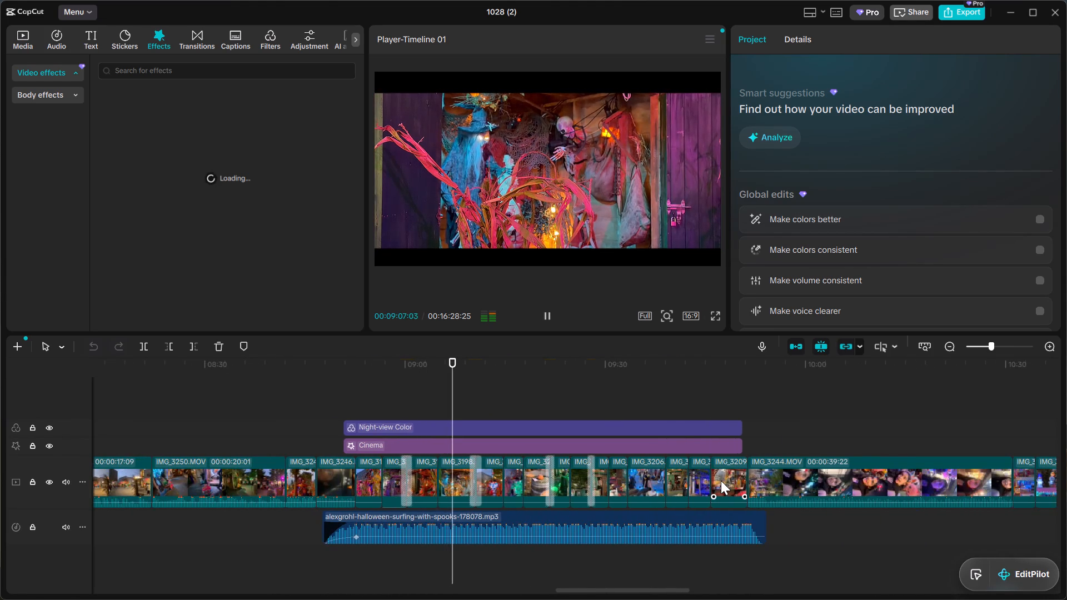
scroll(721, 481, "up", 1)
scroll(721, 481, "up", 3, "ctrl")
left_click(721, 481)
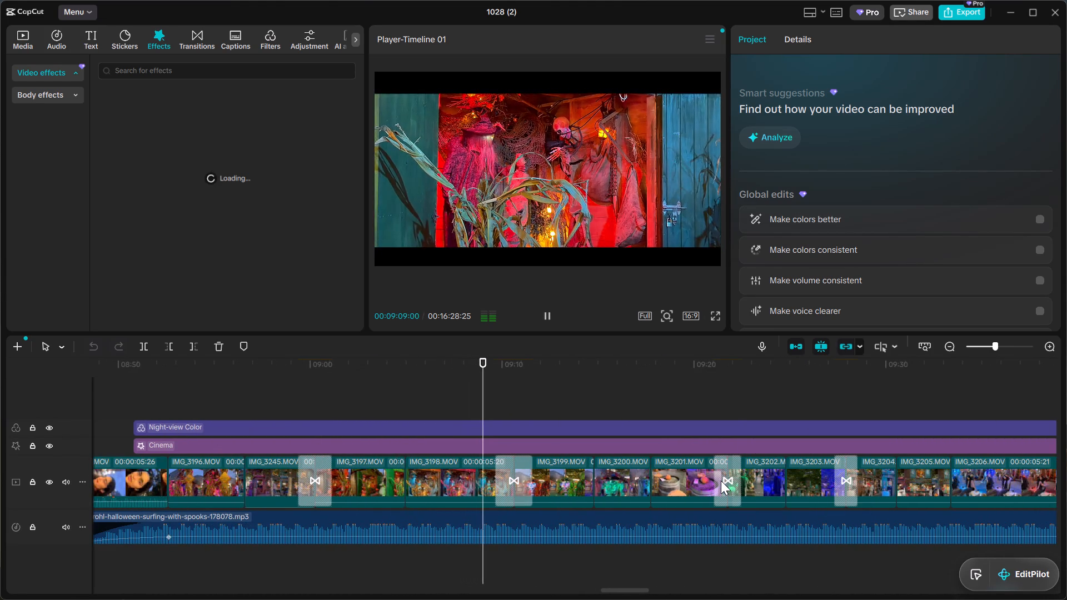
key("space")
Start the export, locate the Happy Halloween transition through the Pro features list, and delete it from the cut between IMG_3198 and IMG_3199.
left_click(961, 13)
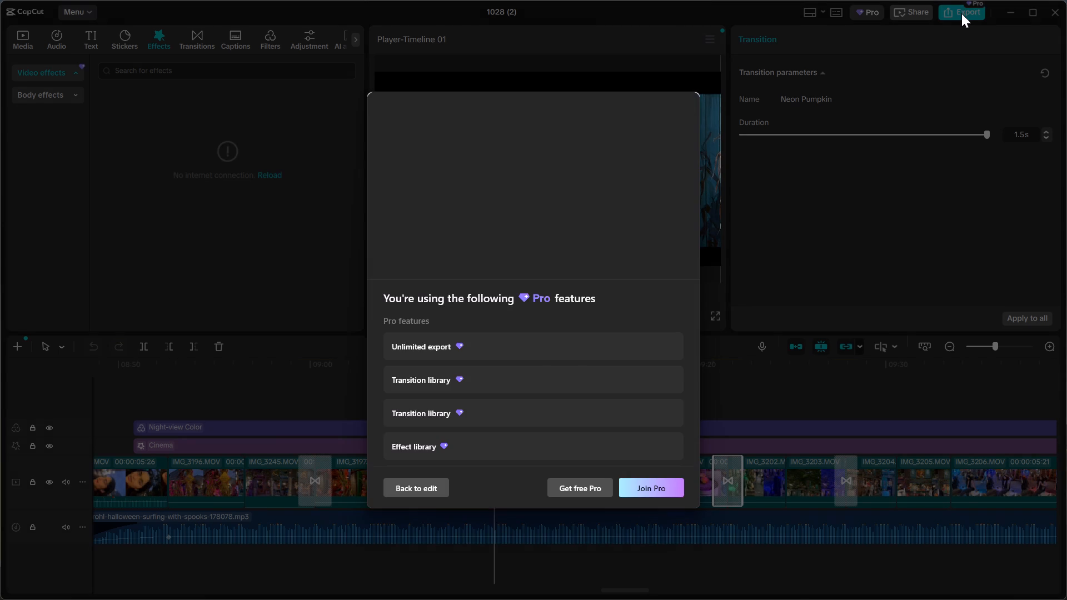
scroll(542, 373, "down", 3)
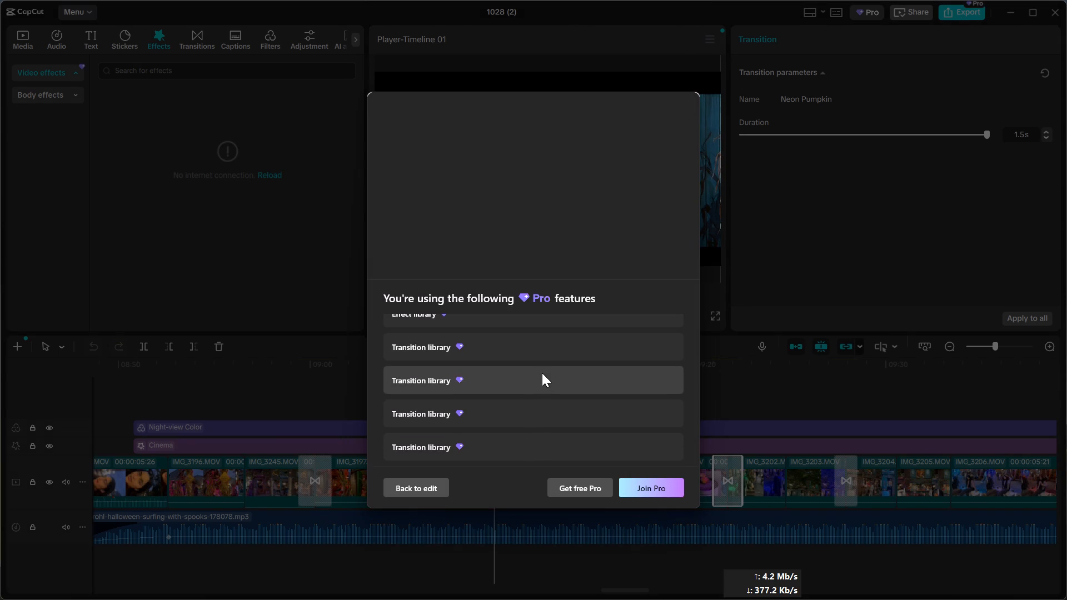
left_click(542, 373)
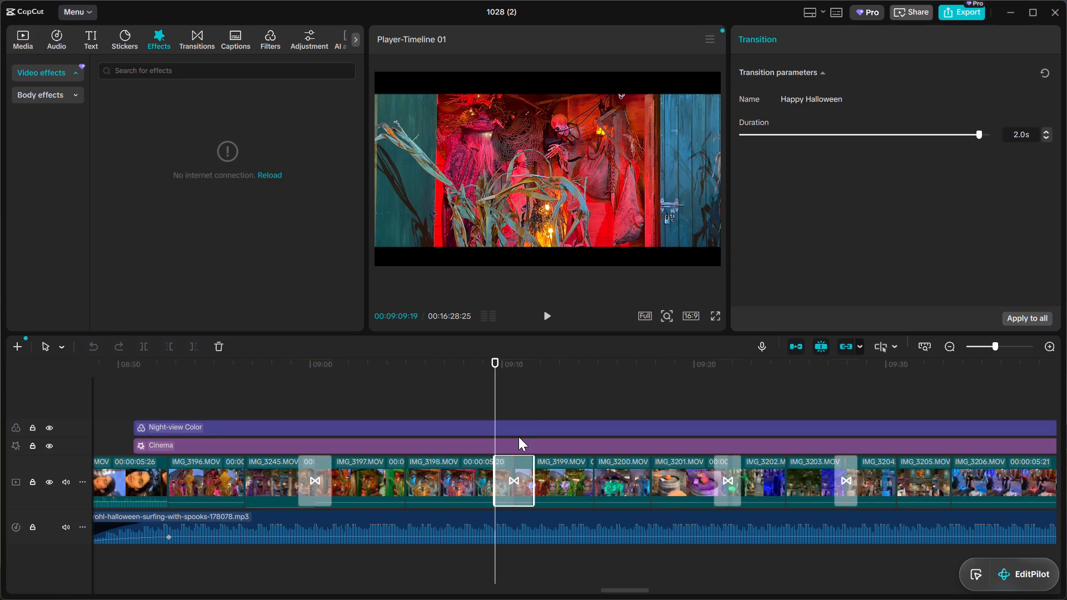
key("Delete")
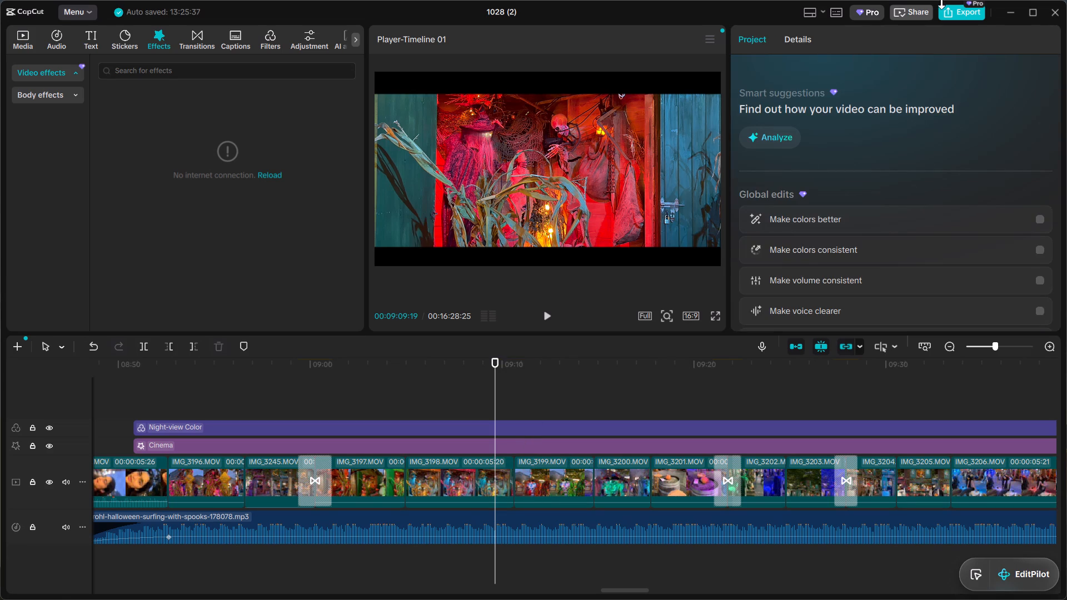
Start the export again to recheck the Pro features in use, and return to the timeline.
left_click(978, 10)
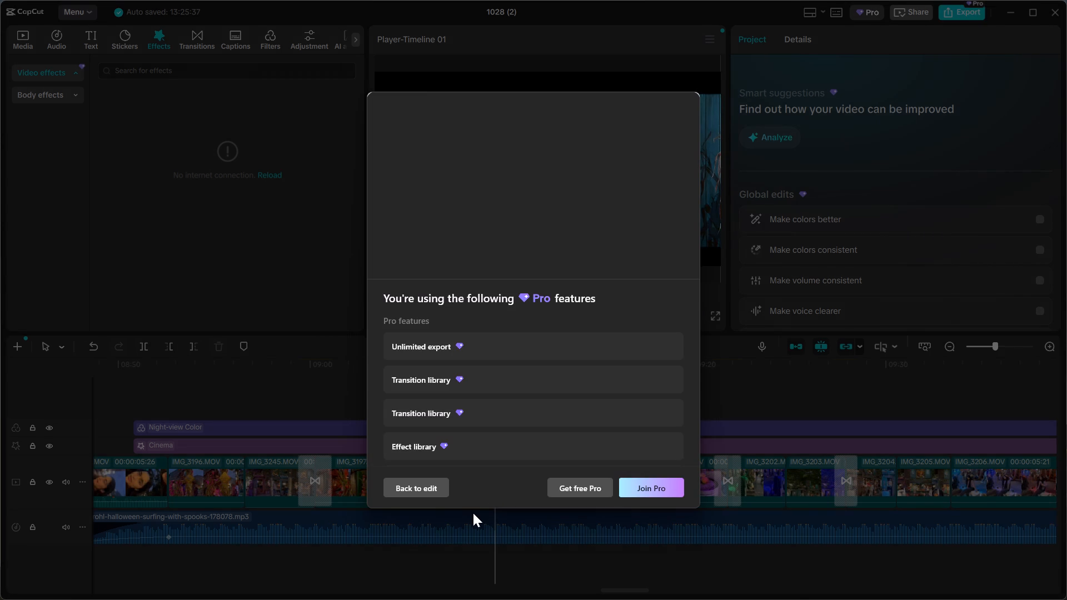
left_click(515, 355)
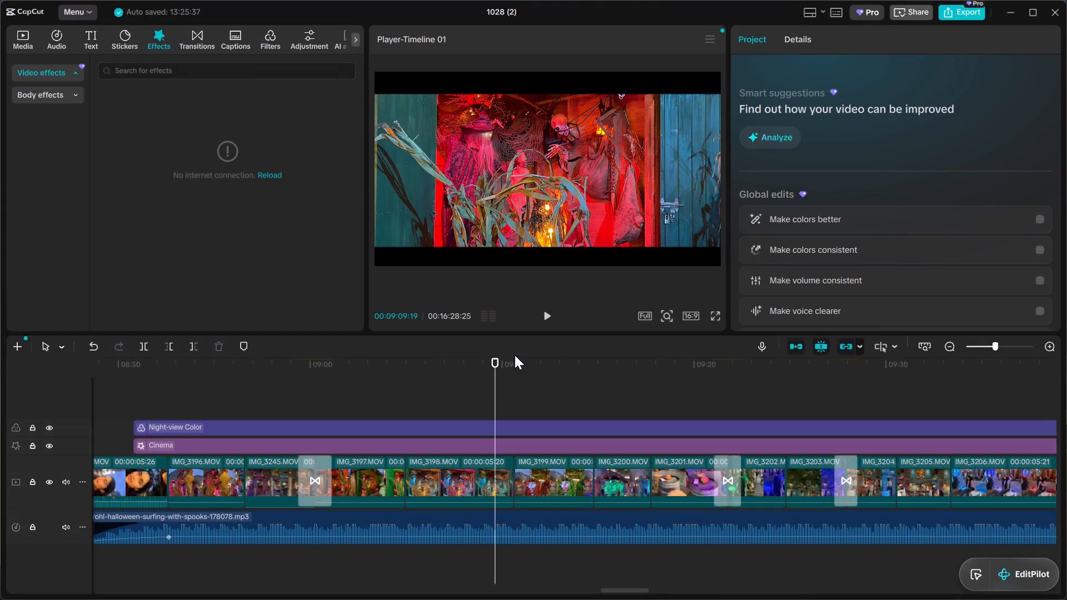
Reload the video effects library.
scroll(463, 463, "down", 3, "ctrl")
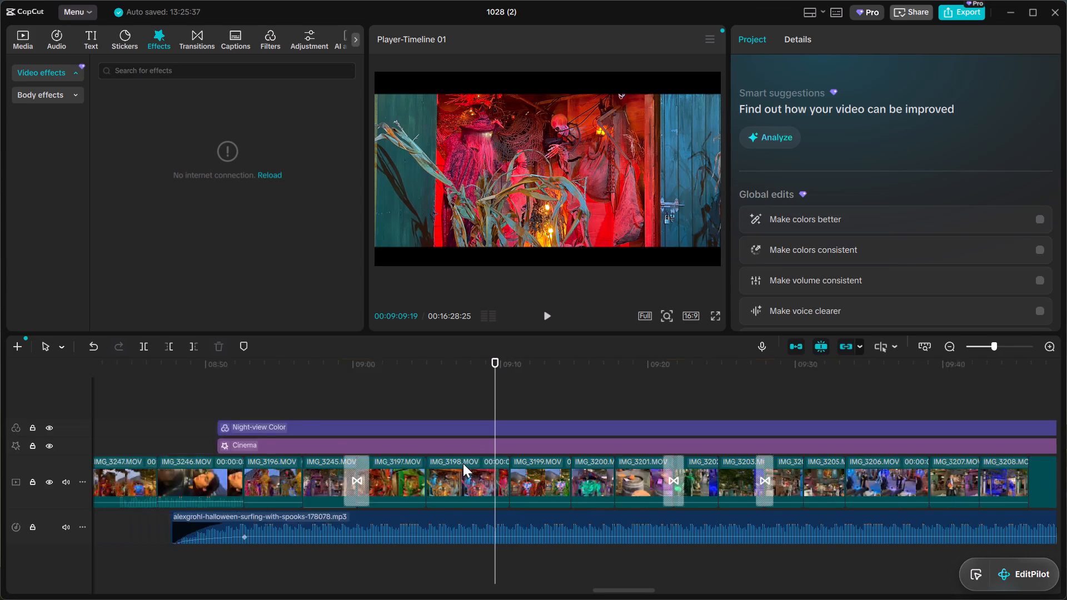
scroll(463, 463, "down", 3, "ctrl")
triple_click(271, 172)
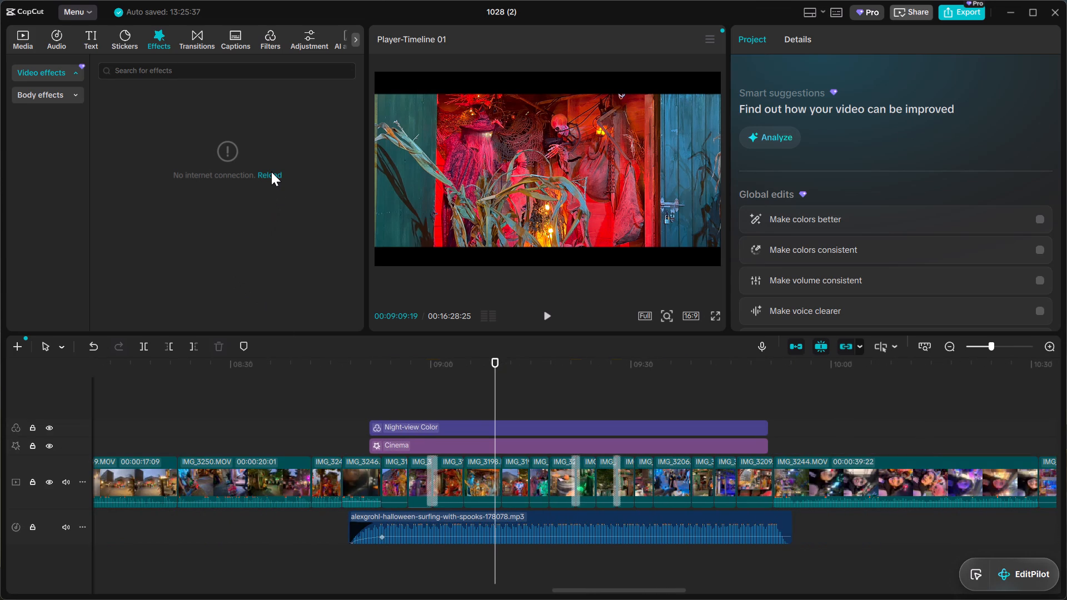
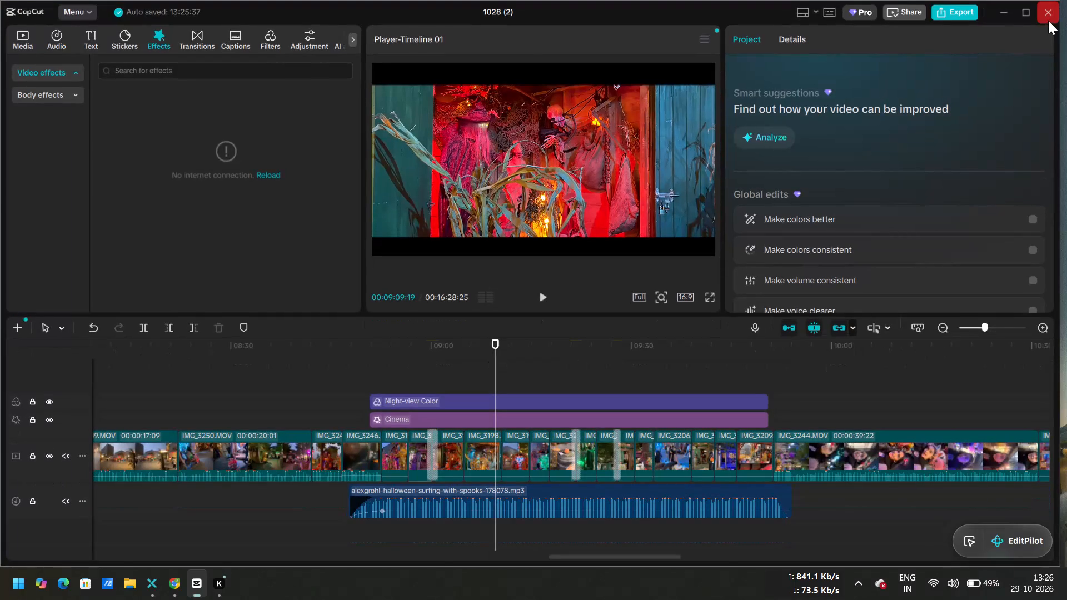
Close the 1028 (2) project's editing window.
left_click(1048, 16)
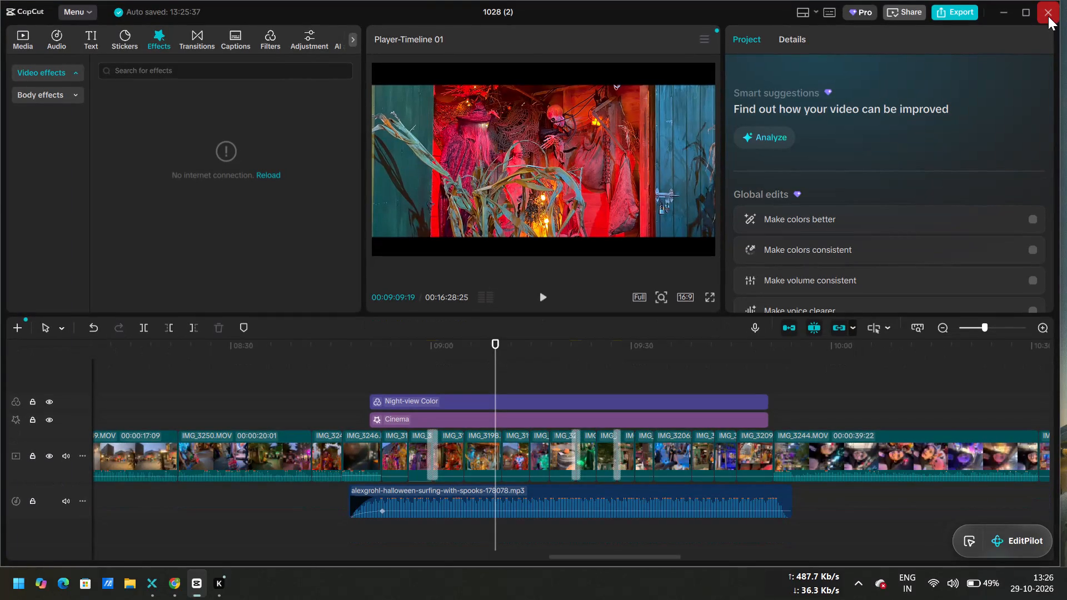
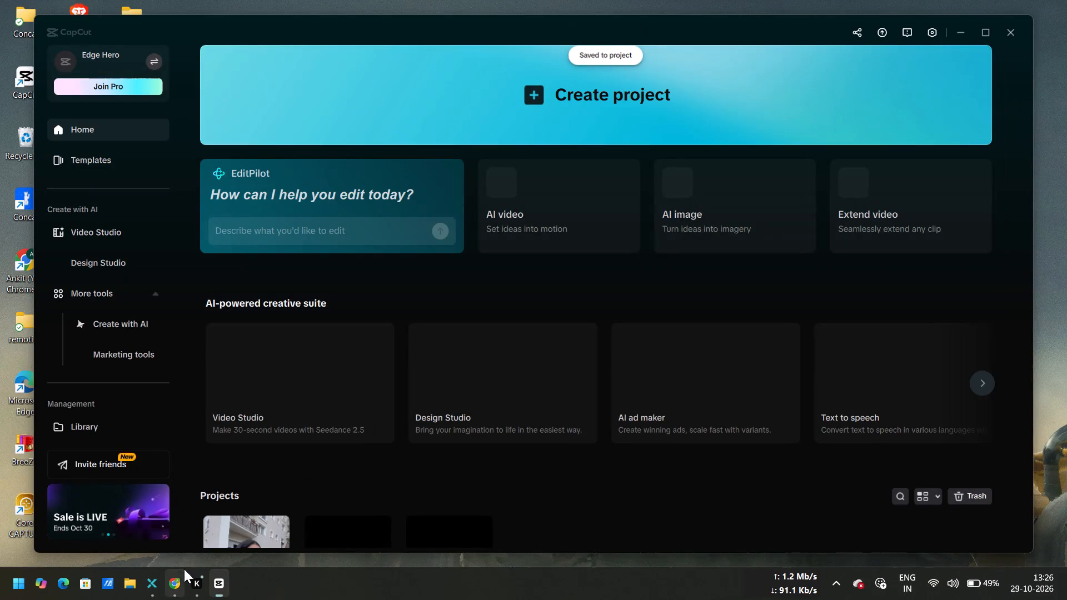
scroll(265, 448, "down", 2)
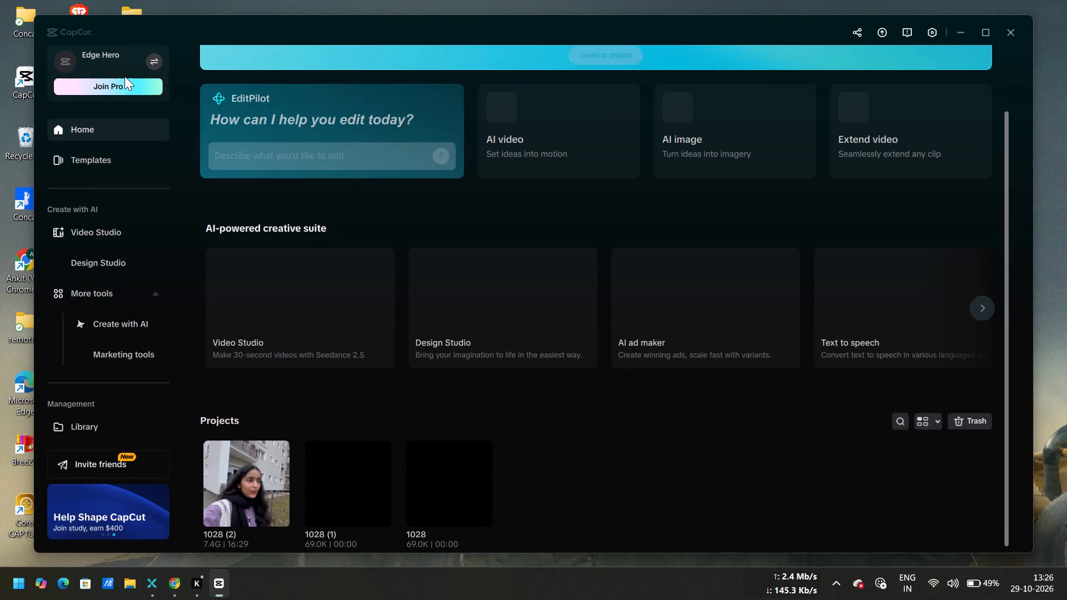
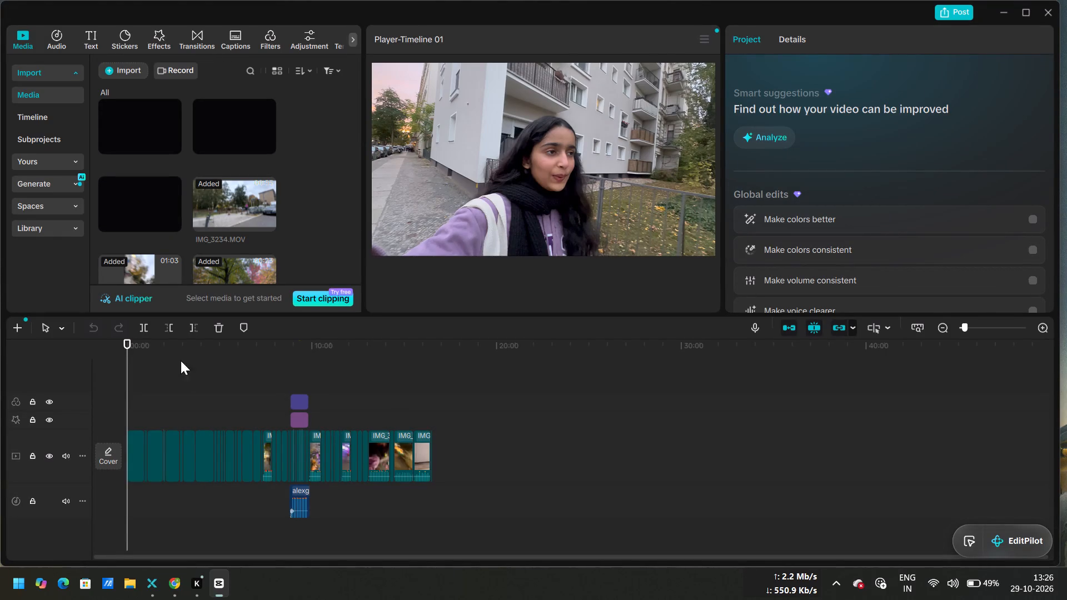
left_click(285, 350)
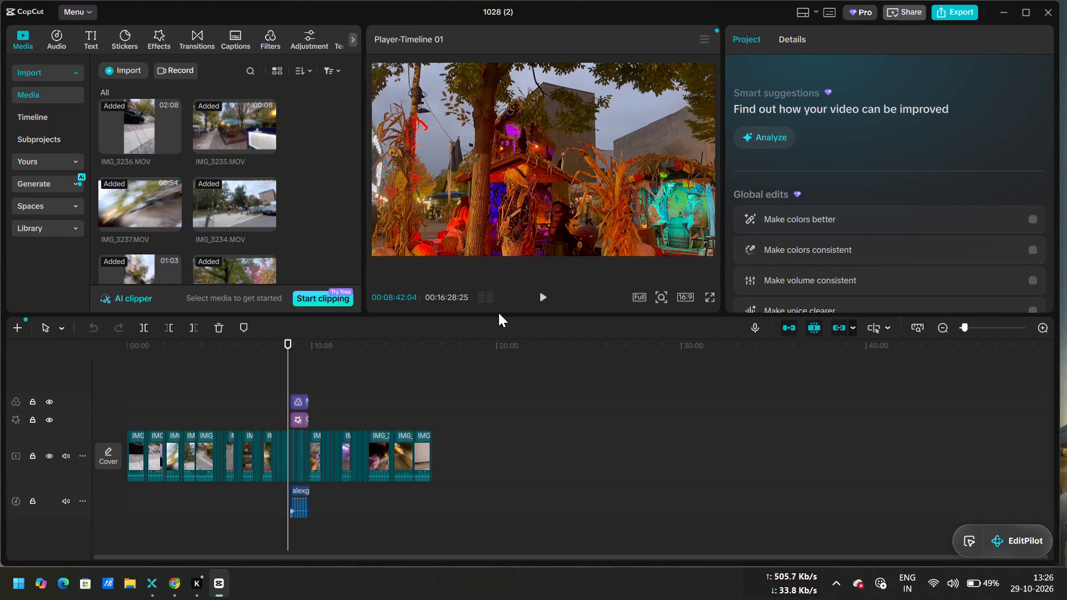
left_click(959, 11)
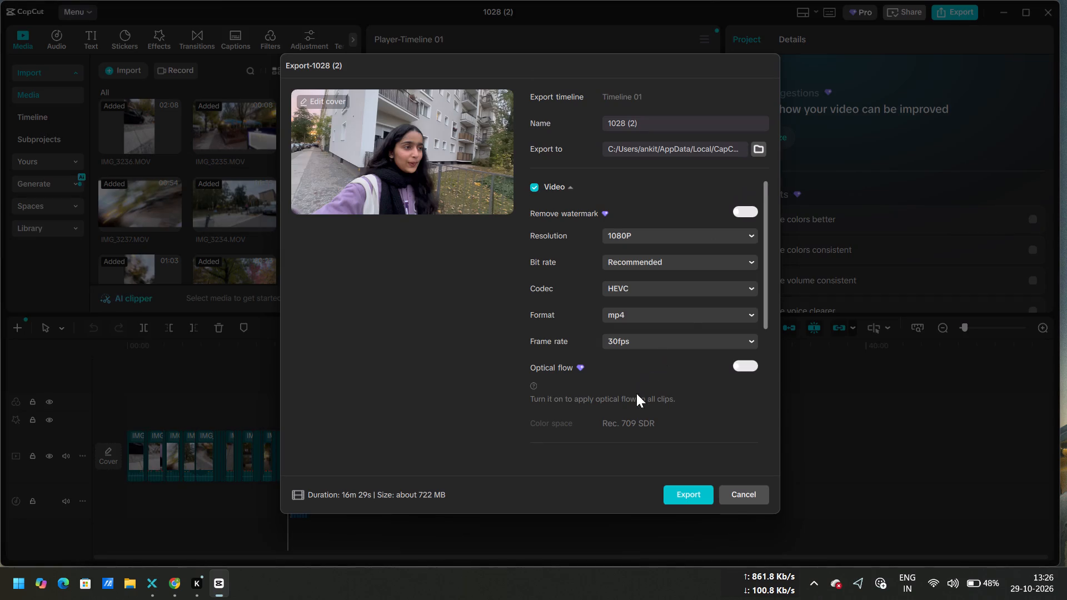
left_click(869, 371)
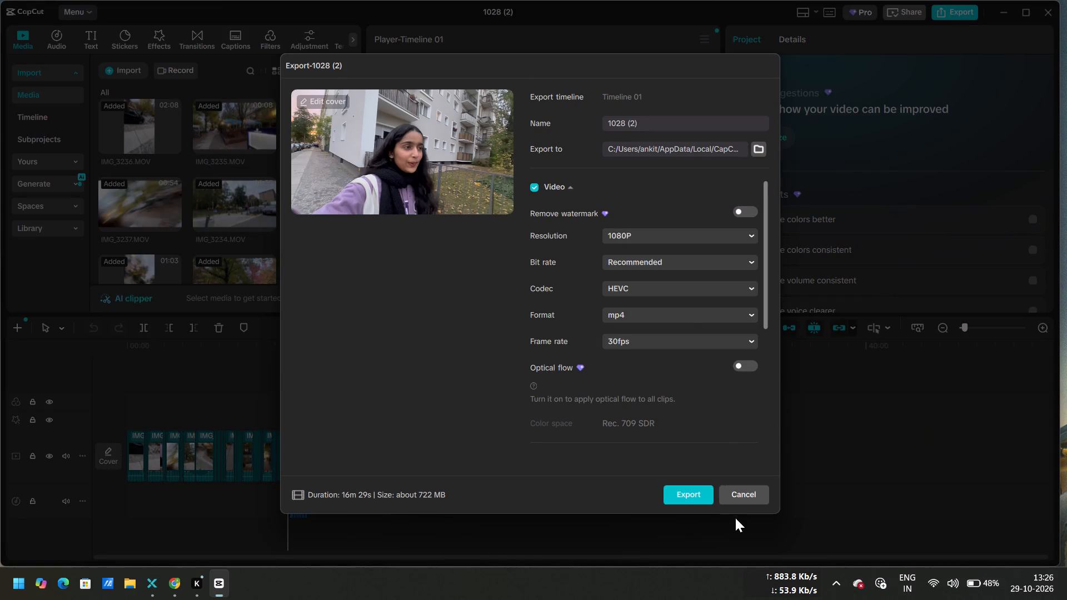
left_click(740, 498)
Try to reload the video effects library and add a timeline marker at 00:08:50:24, where the Night-view Color filter starts.
scroll(306, 456, "up", 4, "ctrl")
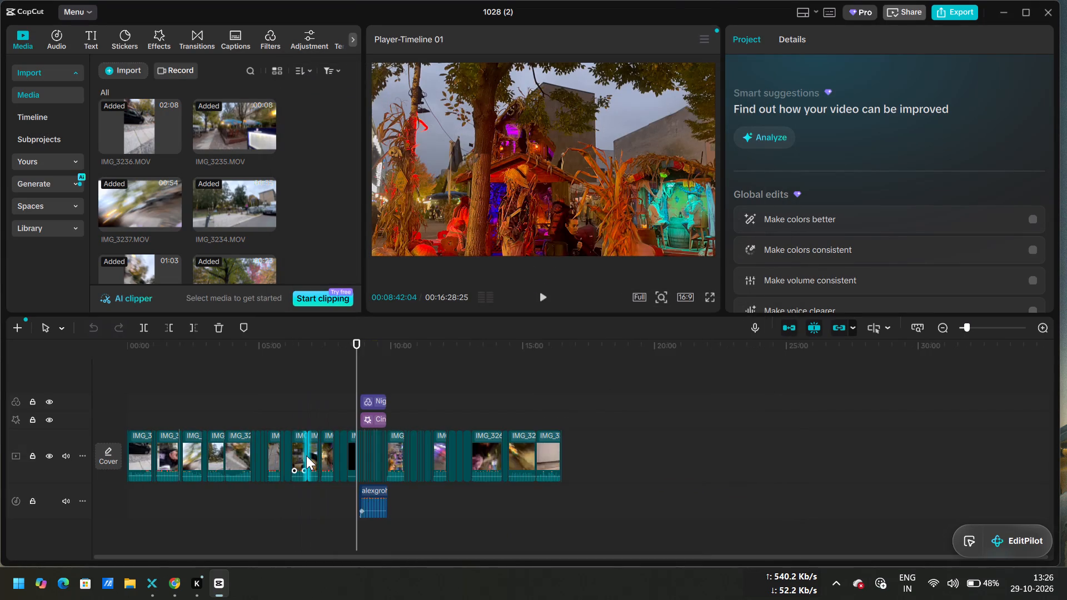
scroll(306, 456, "up", 16, "ctrl")
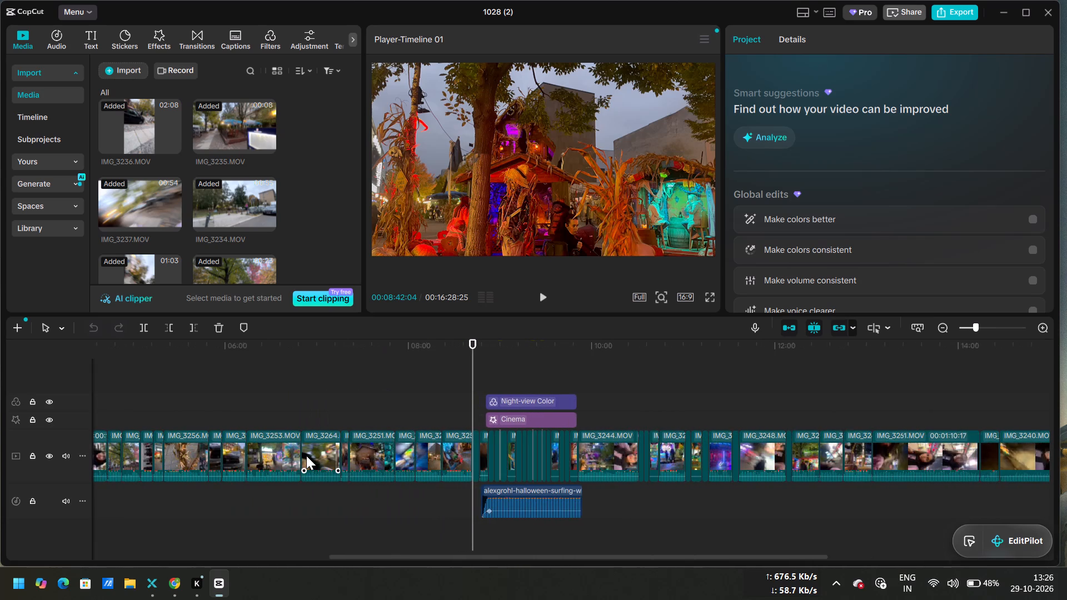
scroll(306, 456, "up", 8, "ctrl")
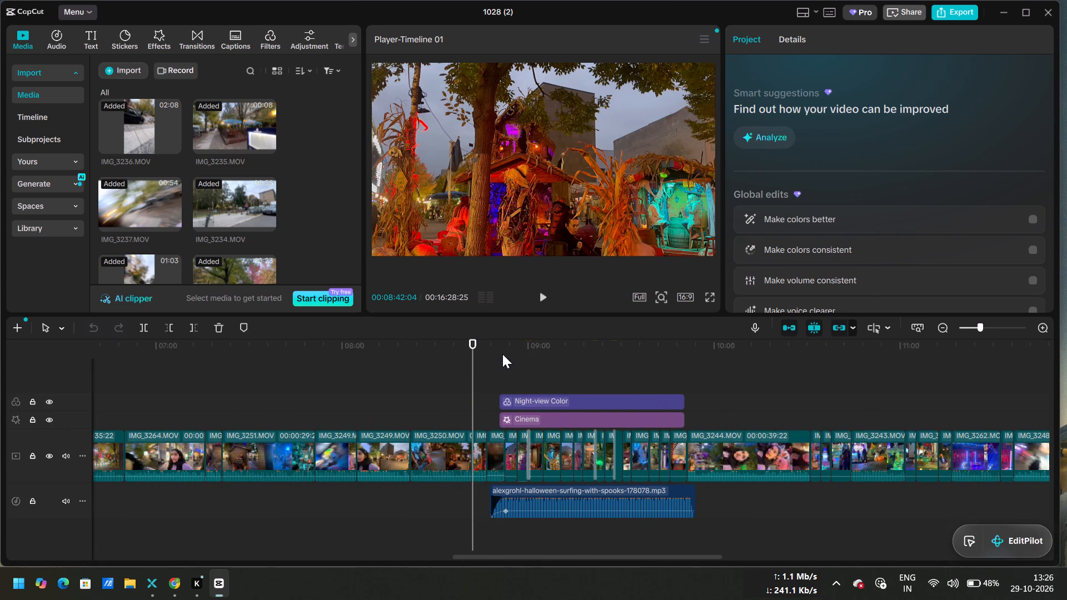
left_click(502, 354)
left_click(163, 31)
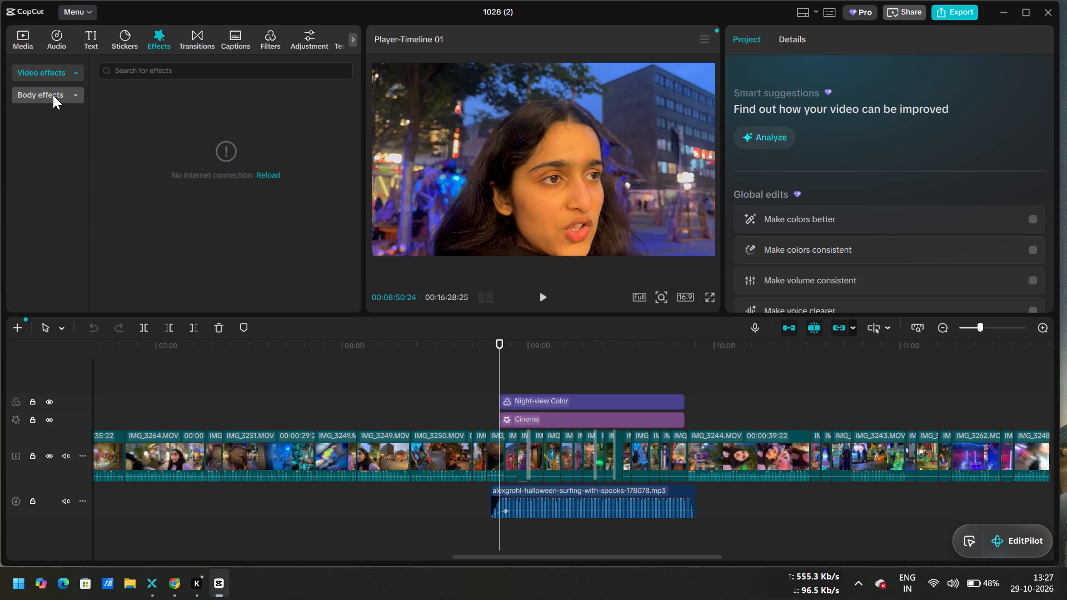
left_click(263, 171)
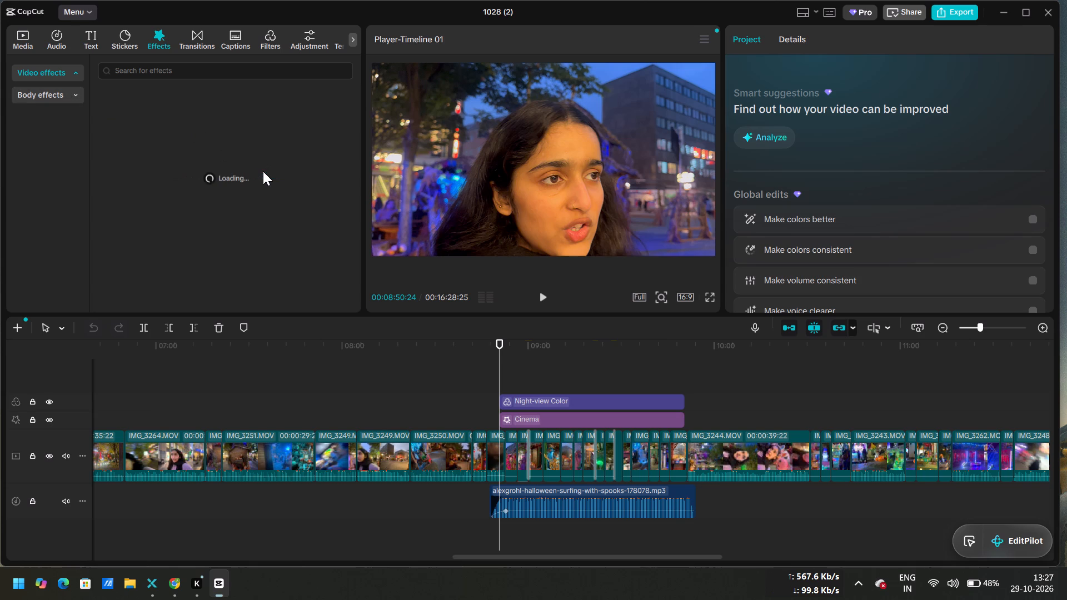
key("m")
Play back the opening of the filtered Halloween montage and its ending, where the music fades out.
key("space")
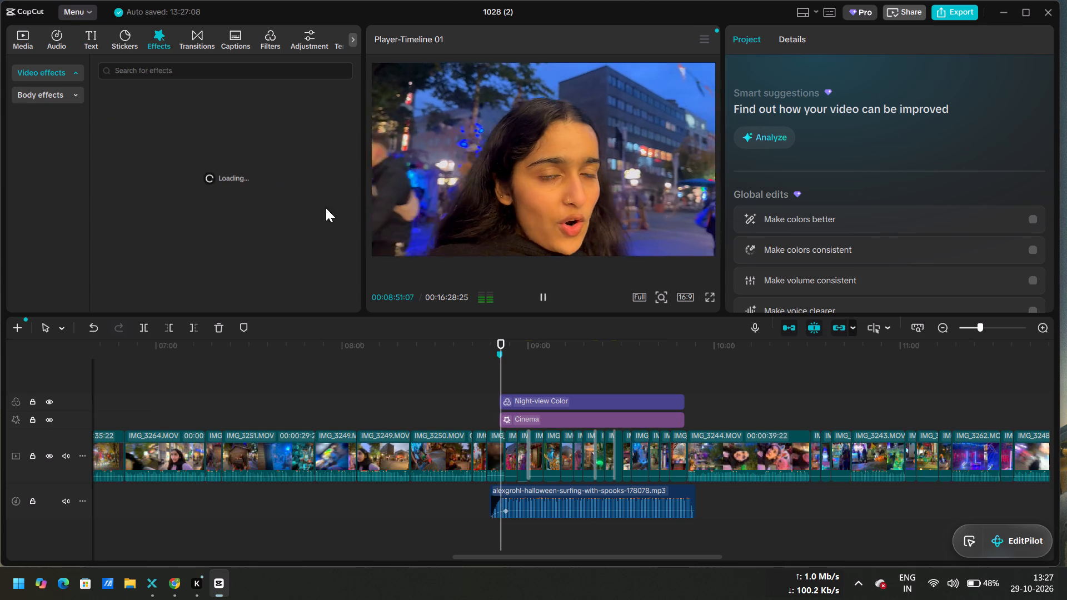
scroll(506, 419, "left", 1)
scroll(506, 419, "up", 3, "ctrl")
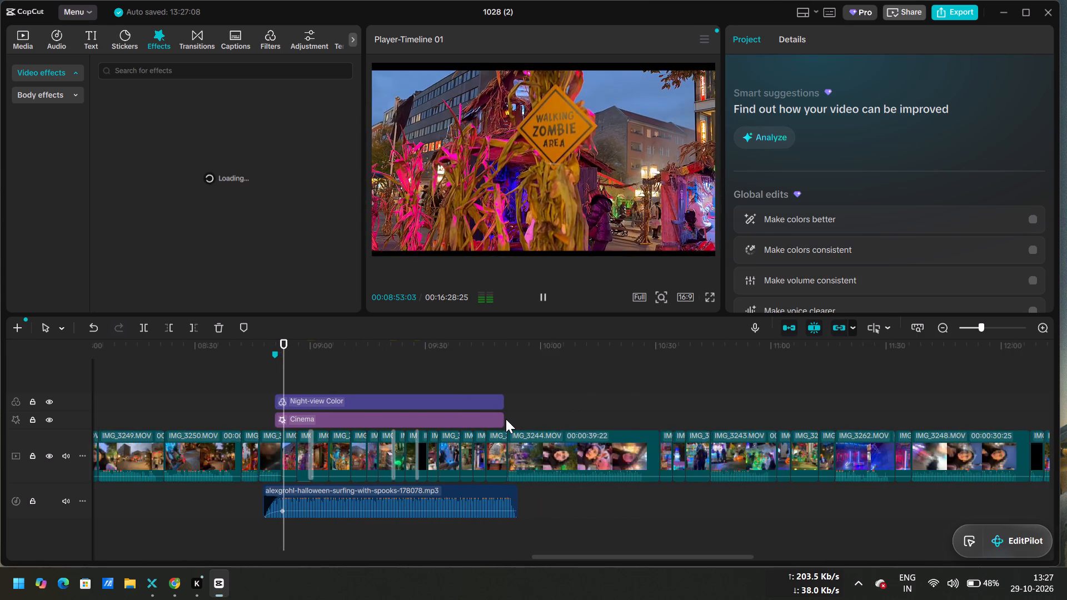
scroll(506, 419, "up", 3, "ctrl")
scroll(506, 419, "left", 1)
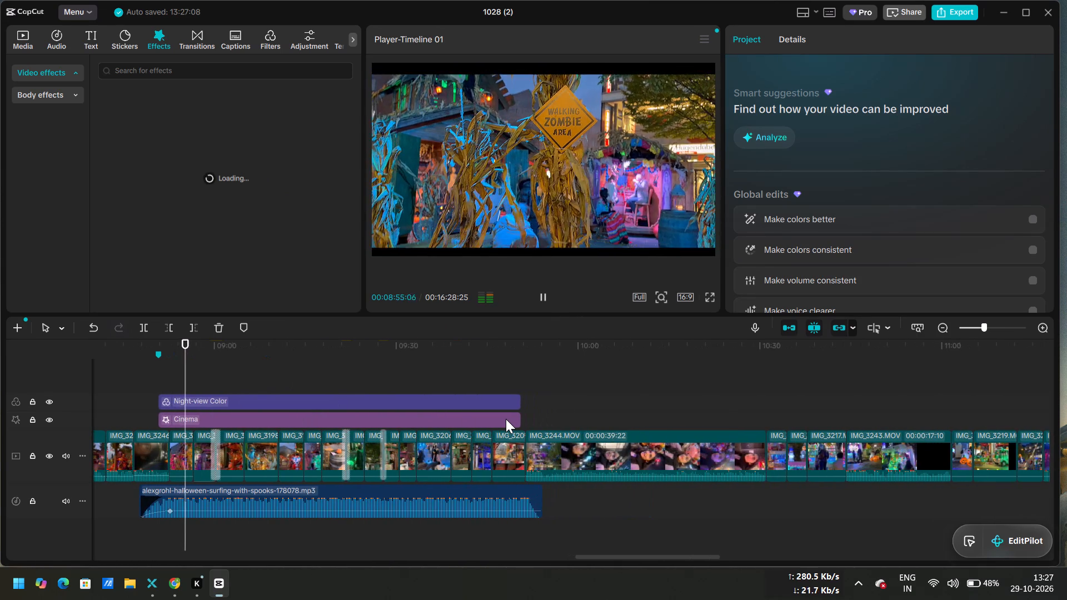
left_click(507, 353)
key("space")
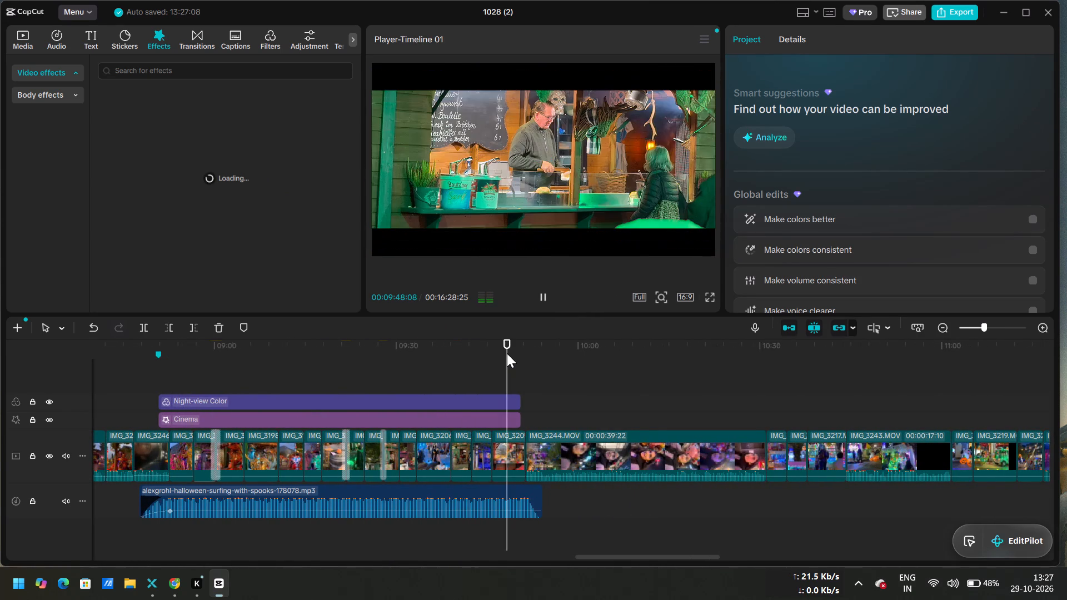
key("space")
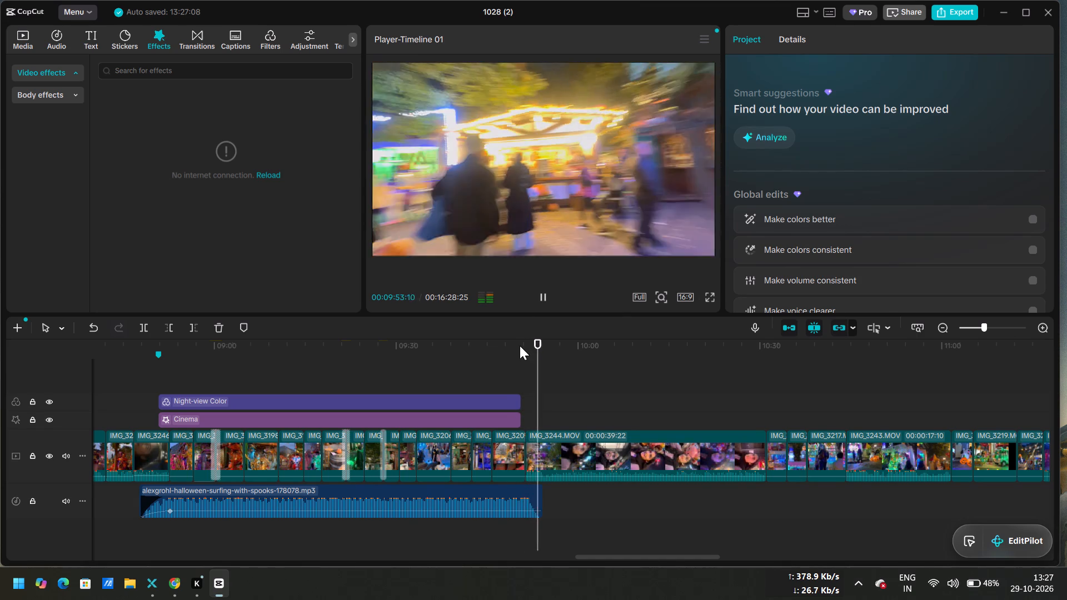
Split the IMG_3244 clip at 00:09:54:07, just after the Halloween music ends.
left_click(525, 353)
key("space")
key("space")
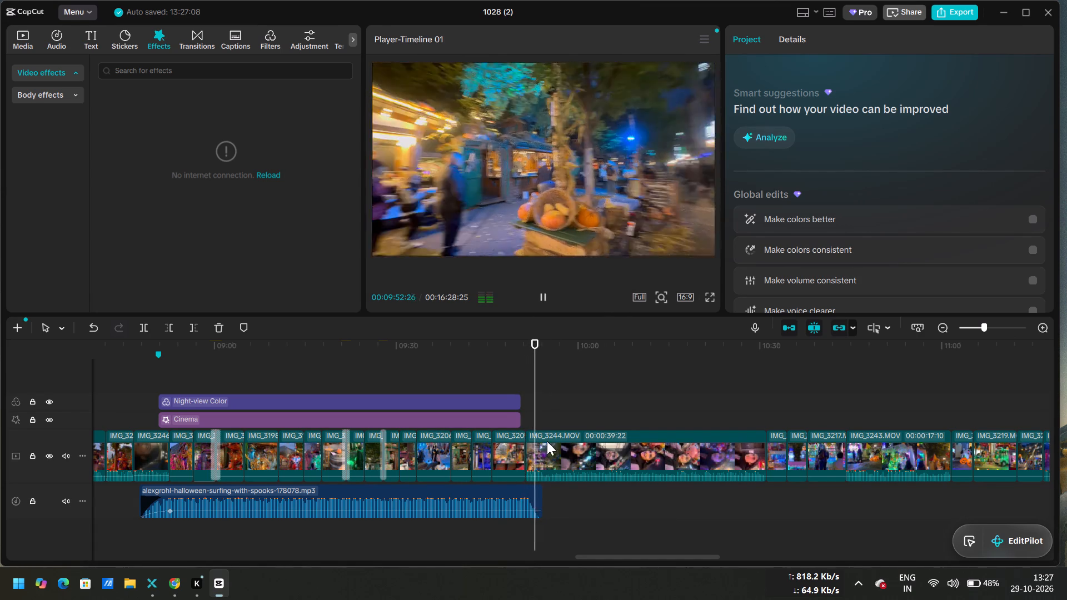
key("space")
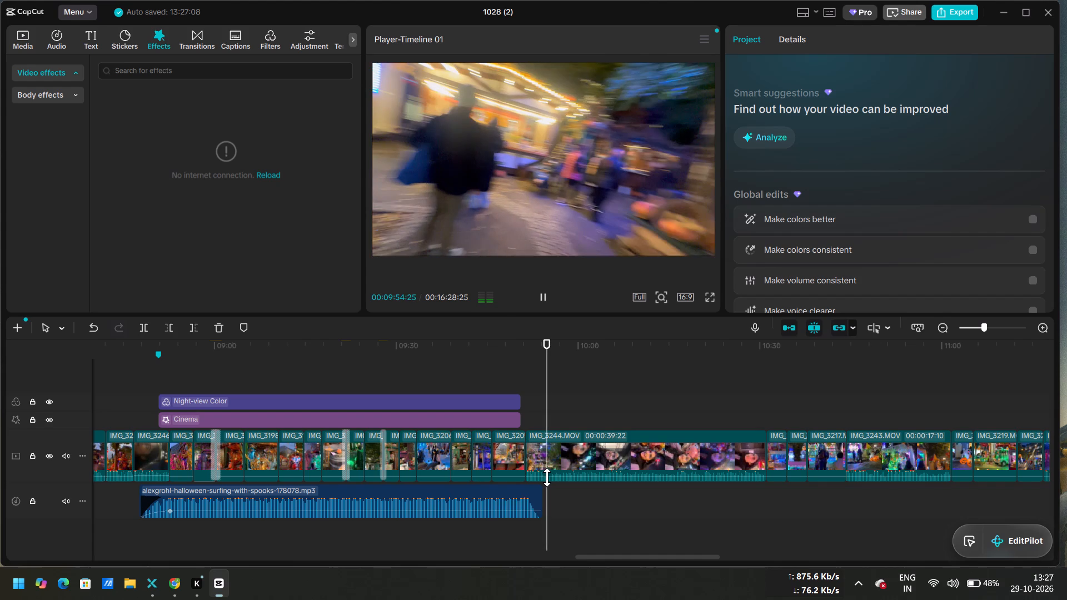
left_click(529, 355)
key("space")
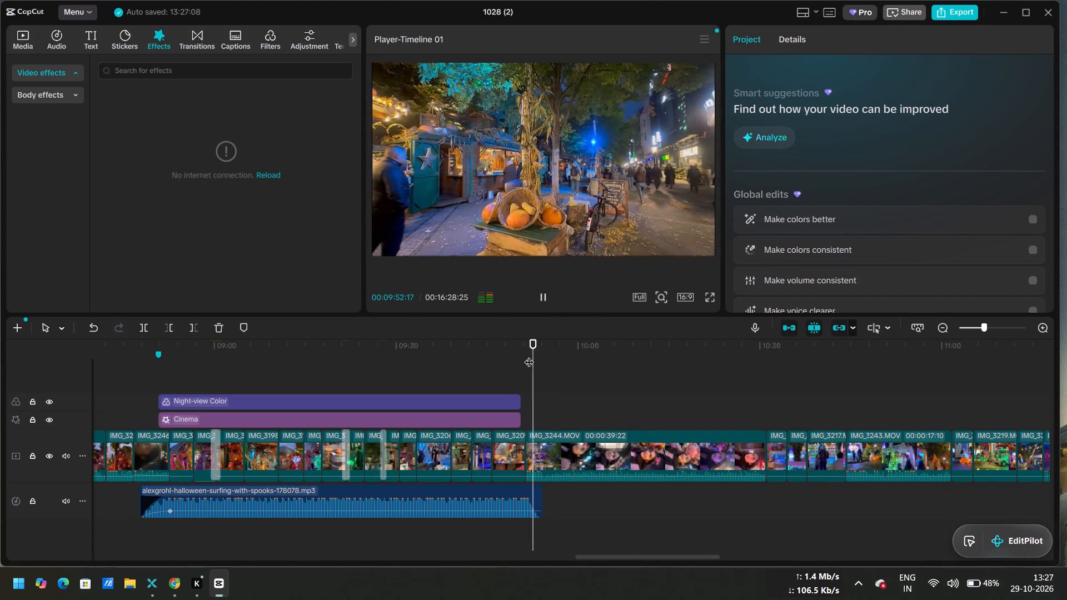
key("space")
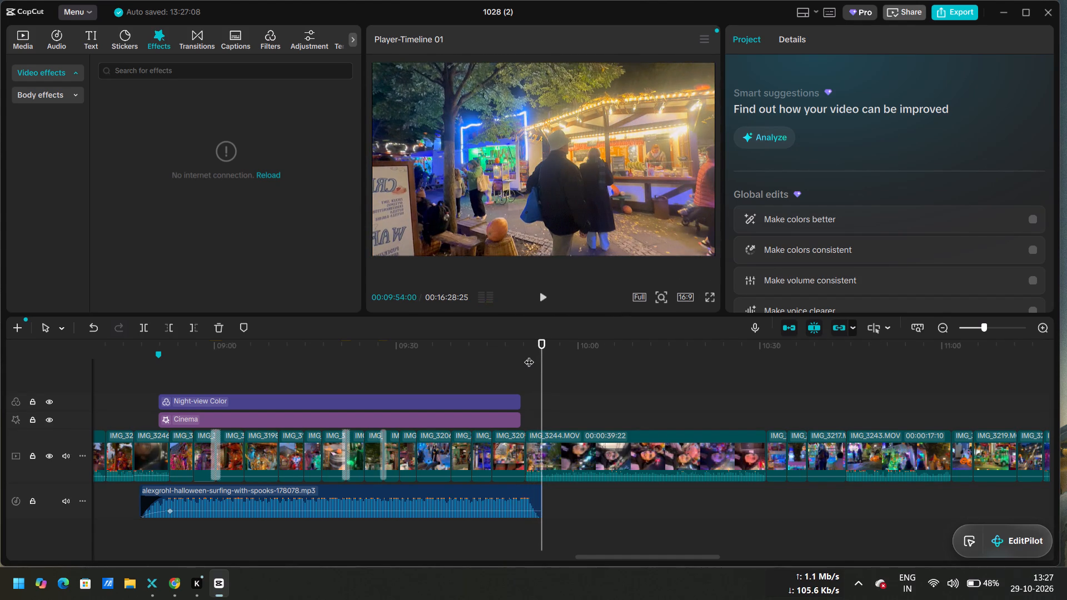
key("space")
key("space")
key("ctrl+b")
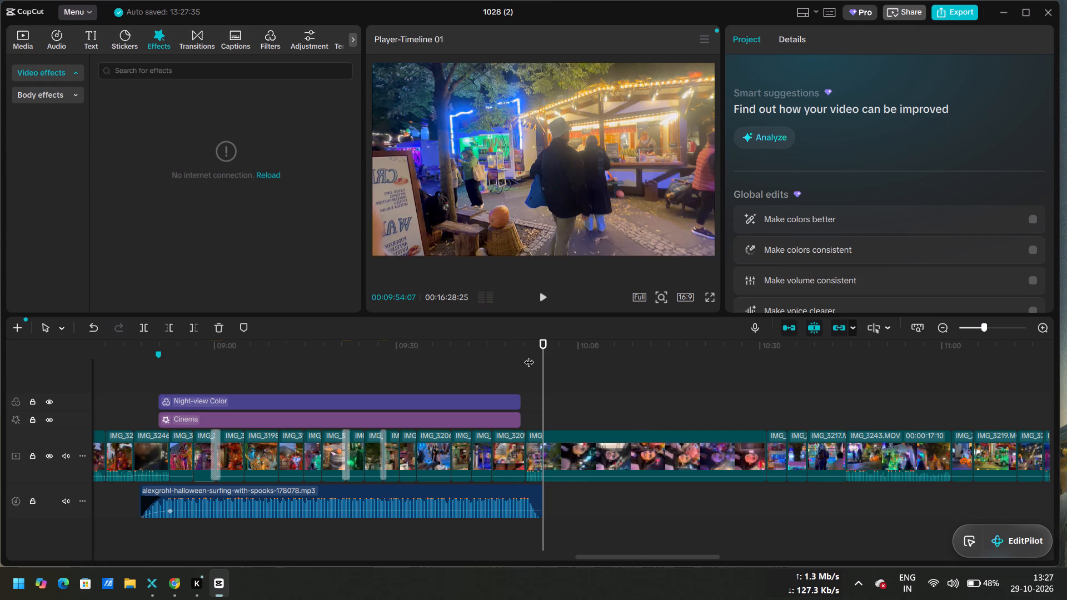
Ripple-trim the start of the second IMG_3244 part, cutting everything before 00:09:55:12.
key("space")
key("space")
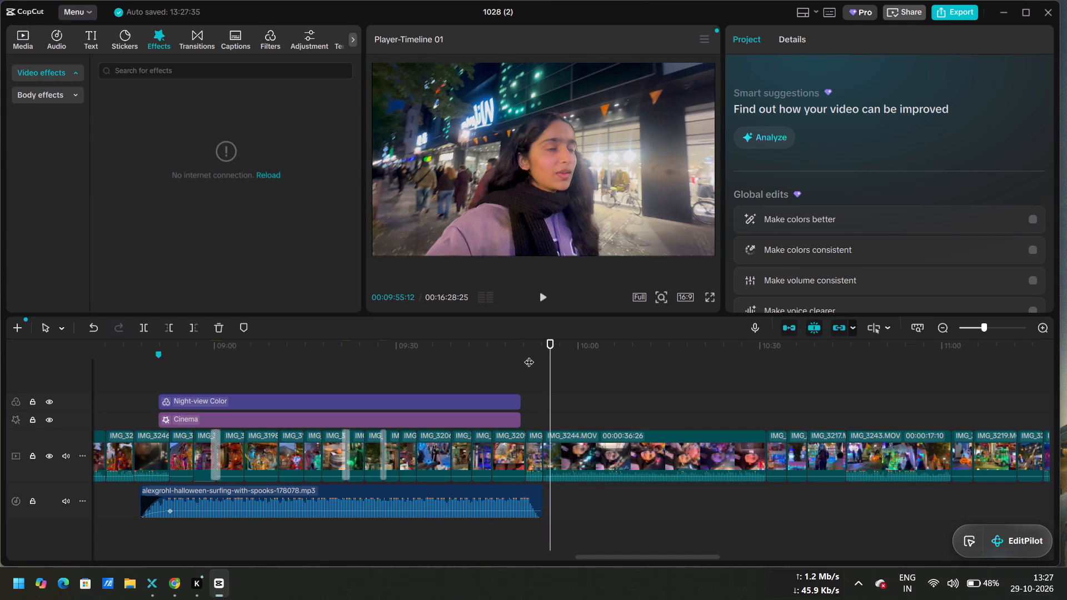
left_click(585, 456)
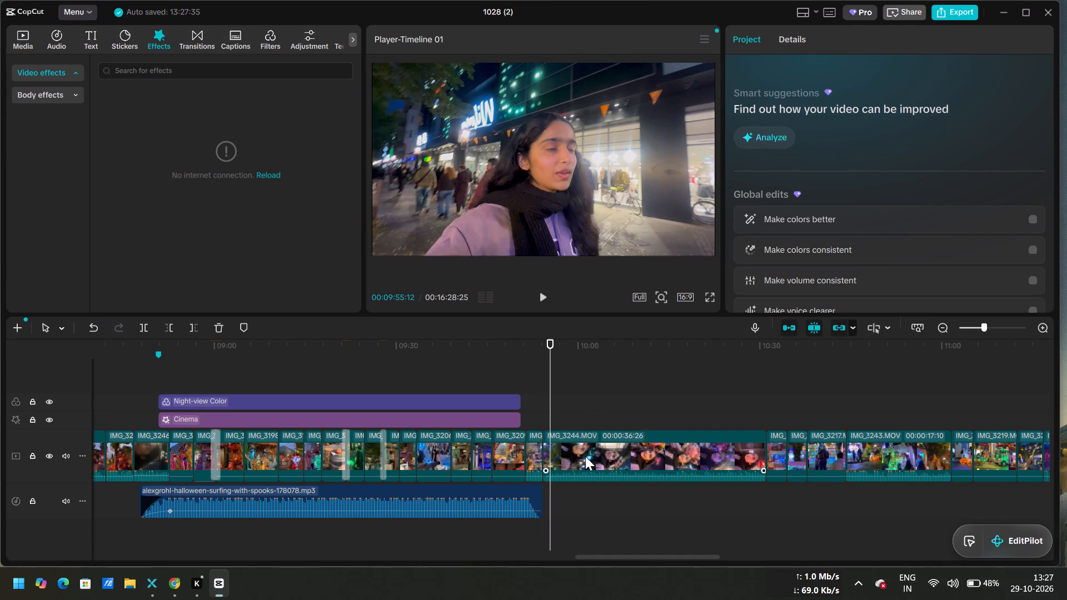
double_click(585, 456)
double_click(585, 456)
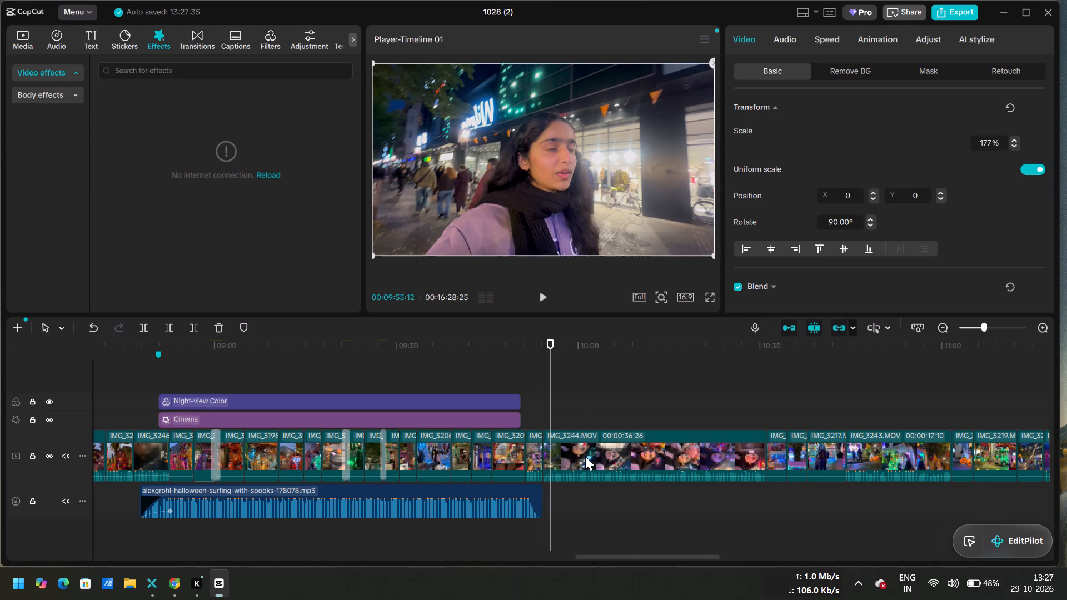
key("q")
Review the rest of the trimmed IMG_3244 talking clip for cuts, retrying the effects library reload during playback.
key("space")
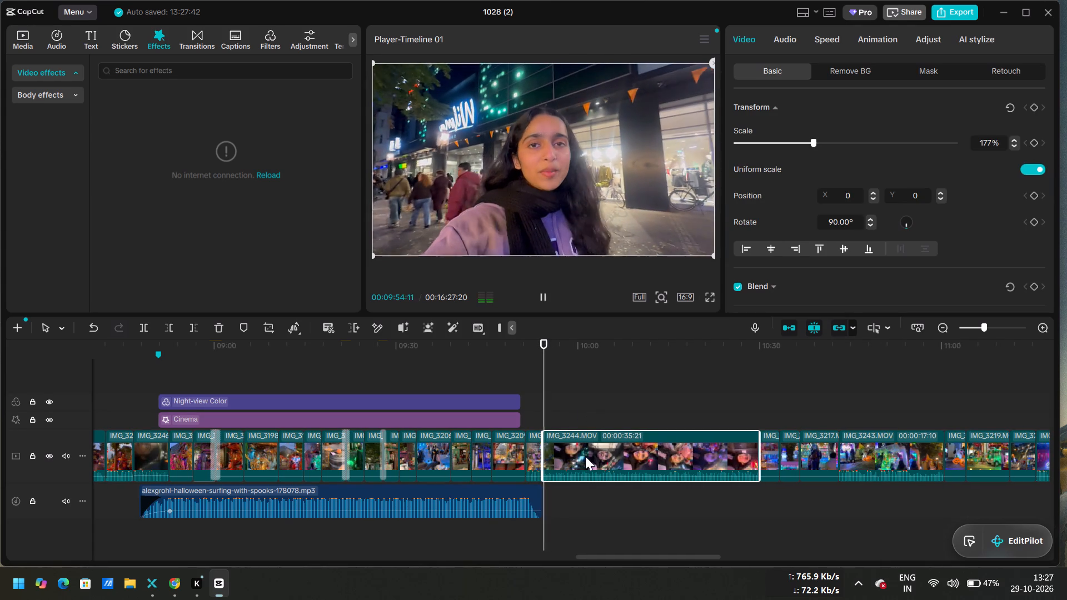
scroll(600, 489, "up", 3, "ctrl")
scroll(600, 489, "down", 20)
scroll(600, 489, "up", 3, "ctrl")
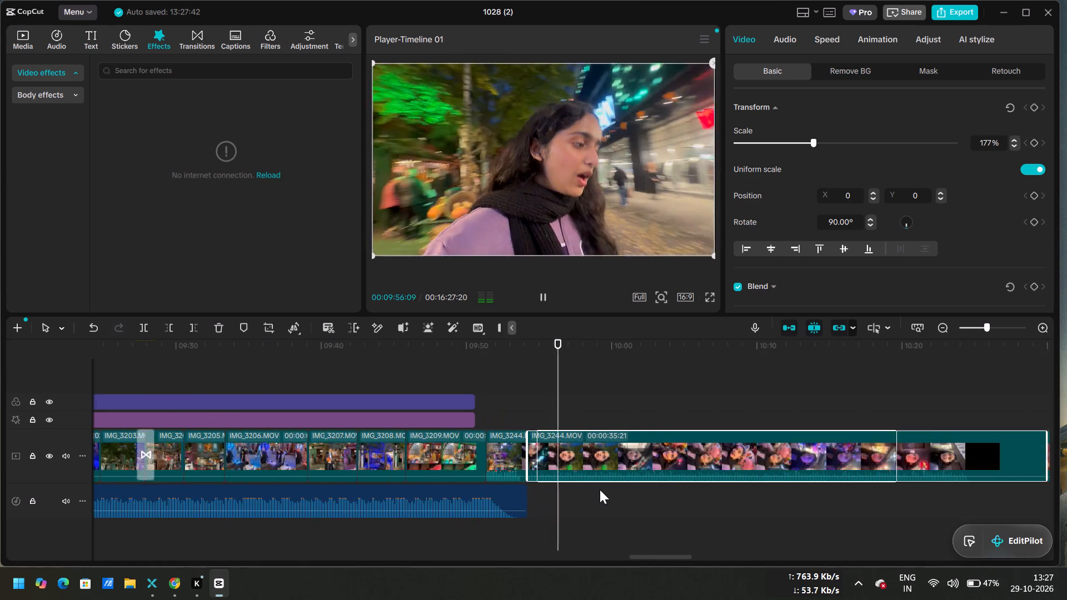
scroll(600, 489, "left", 1)
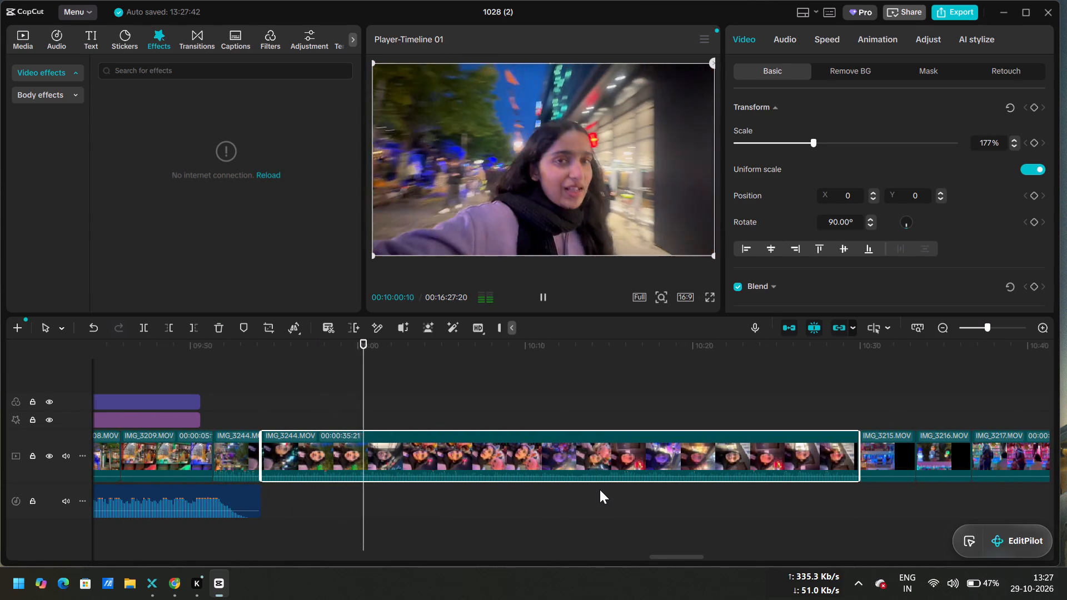
scroll(600, 489, "left", 1)
scroll(600, 489, "down", 3, "ctrl")
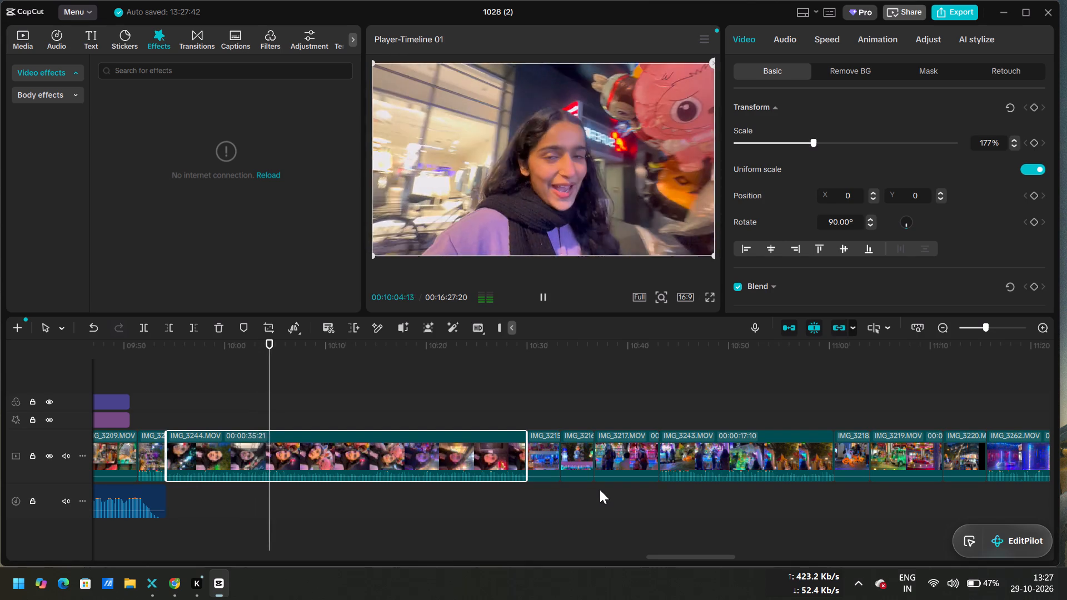
left_click(262, 177)
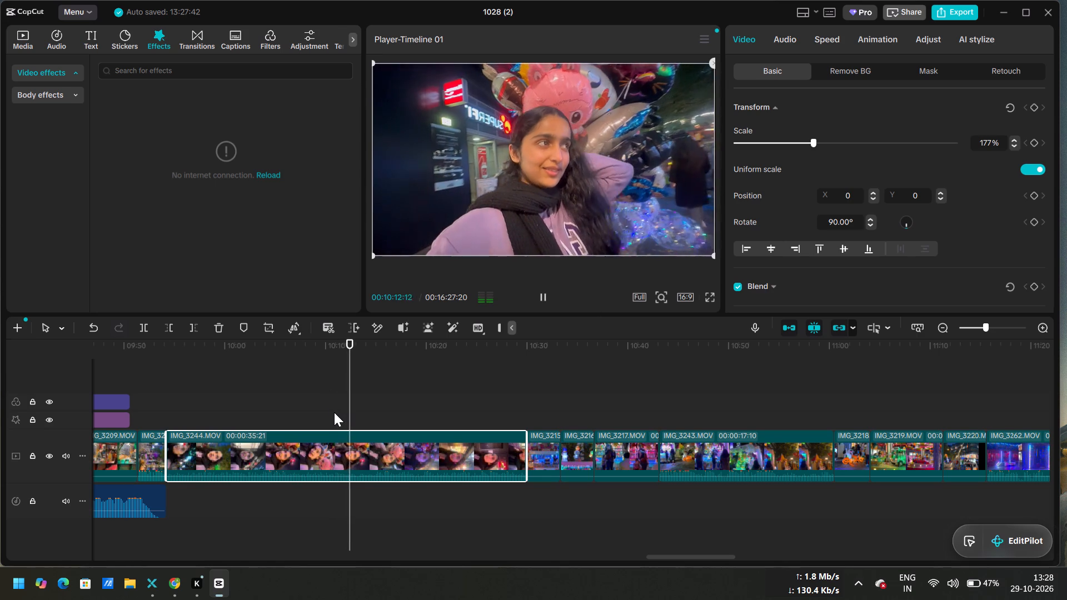
scroll(355, 459, "up", 4, "ctrl")
scroll(355, 459, "left", 1)
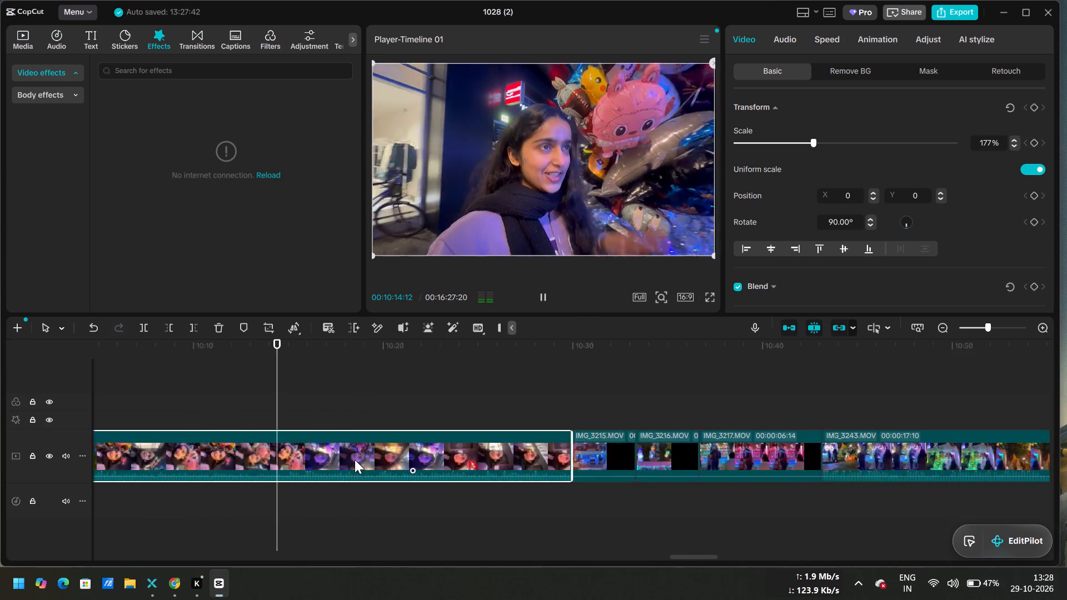
scroll(355, 459, "left", 1)
scroll(355, 459, "down", 4, "ctrl")
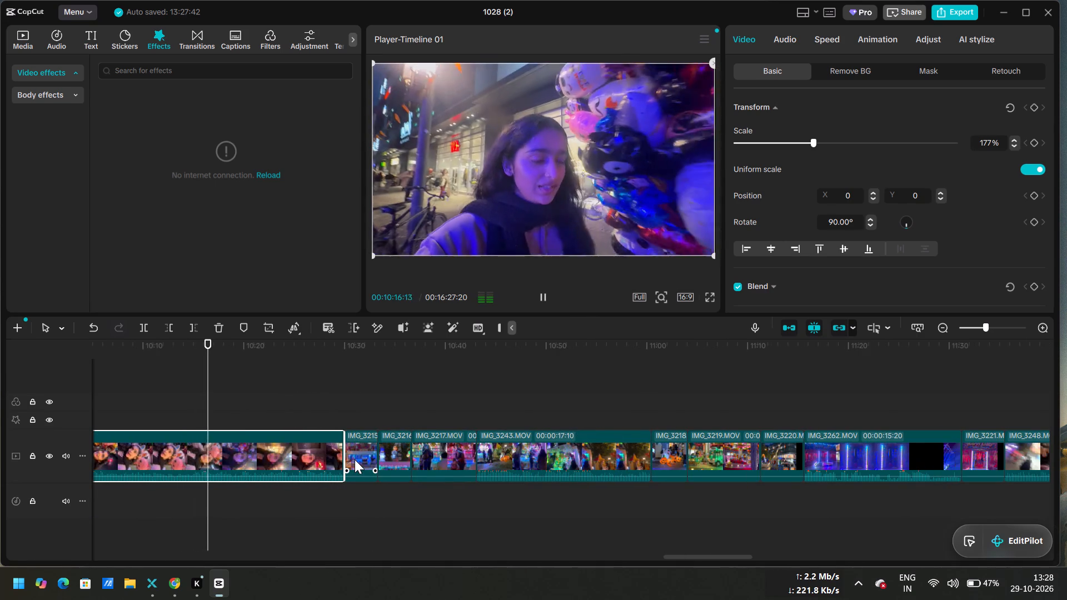
scroll(355, 459, "up", 2, "ctrl")
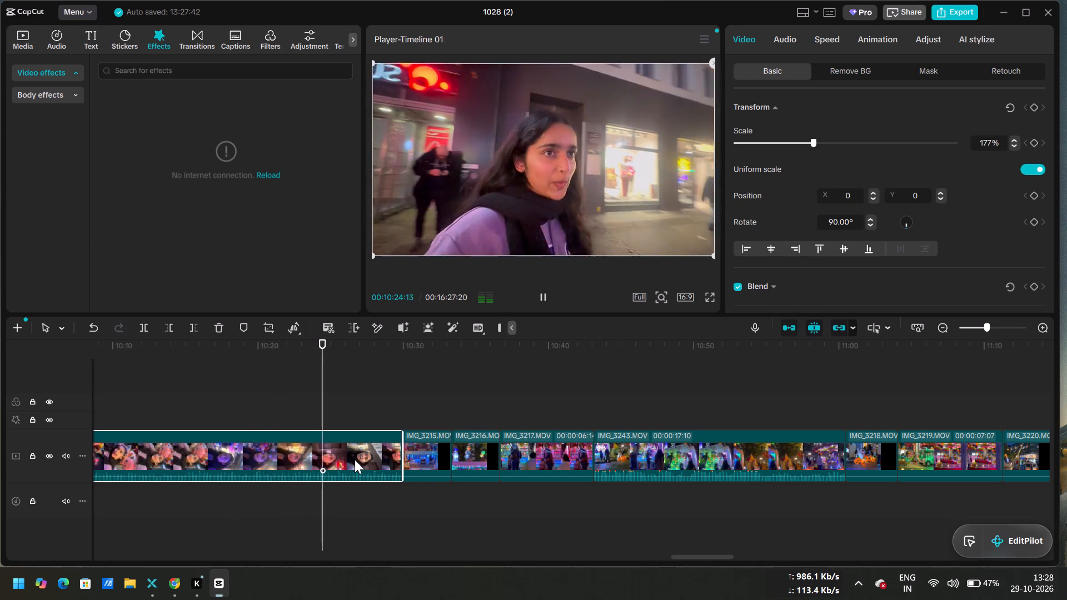
left_click(276, 177)
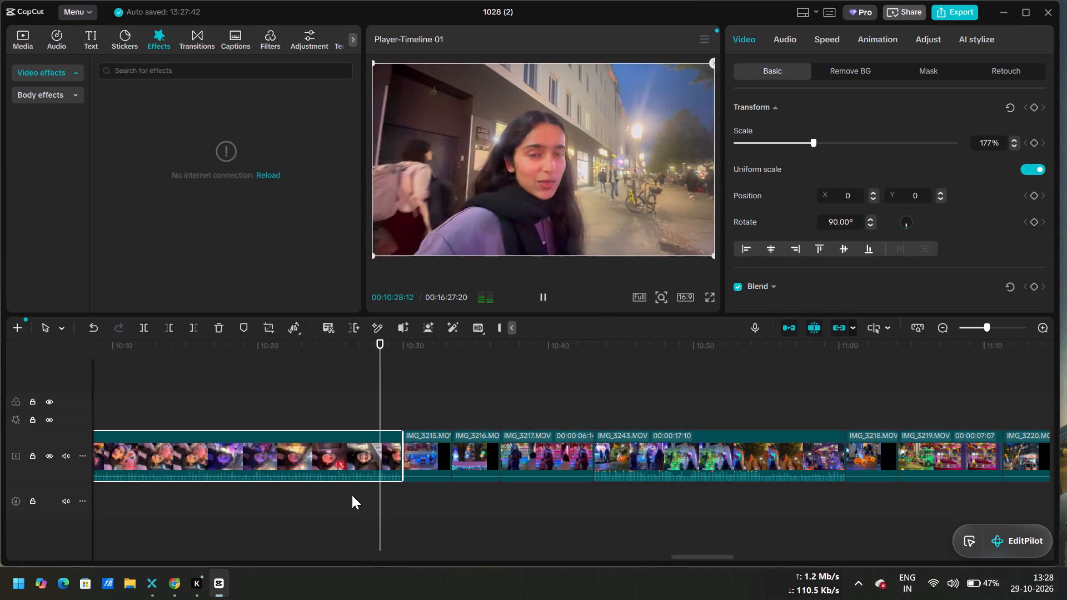
Ripple-trim the end of the IMG_3244 talking clip, cutting everything after 00:10:29:03.
key("space")
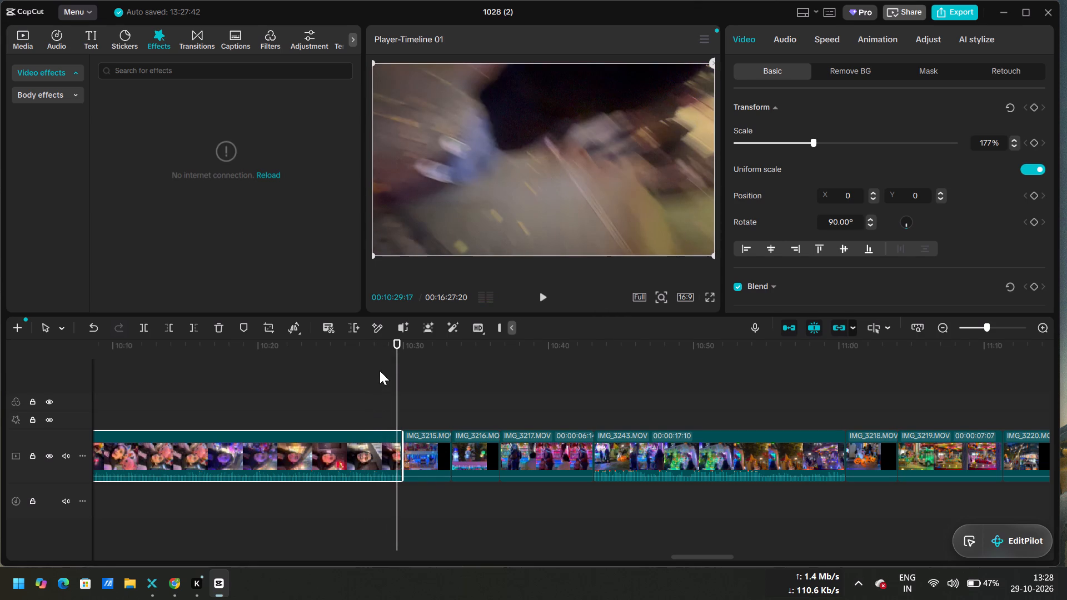
left_click(364, 356)
key("space")
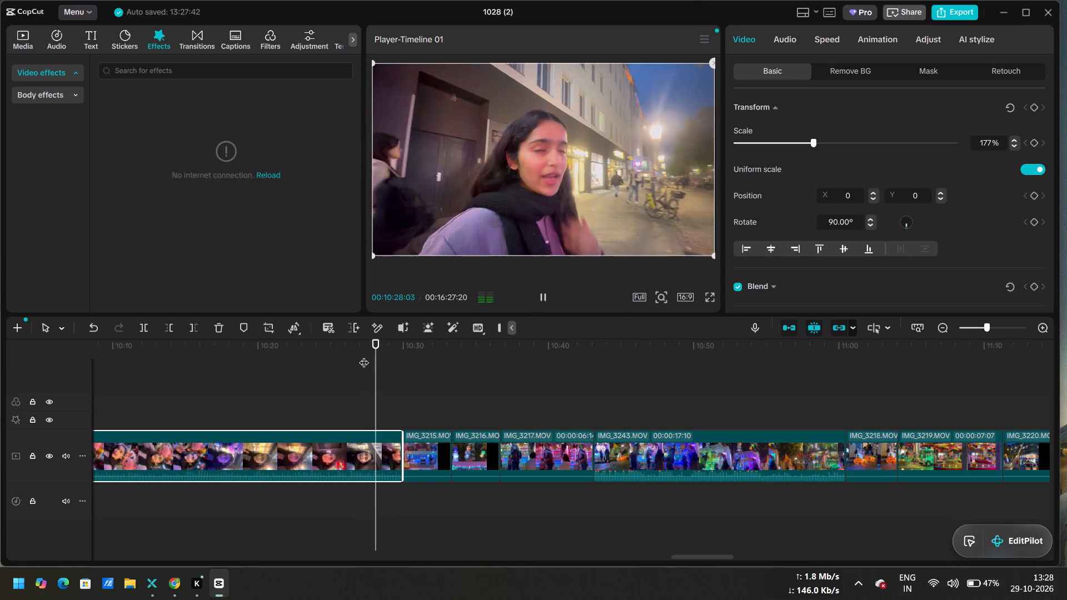
key("space")
key("space")
key("space")
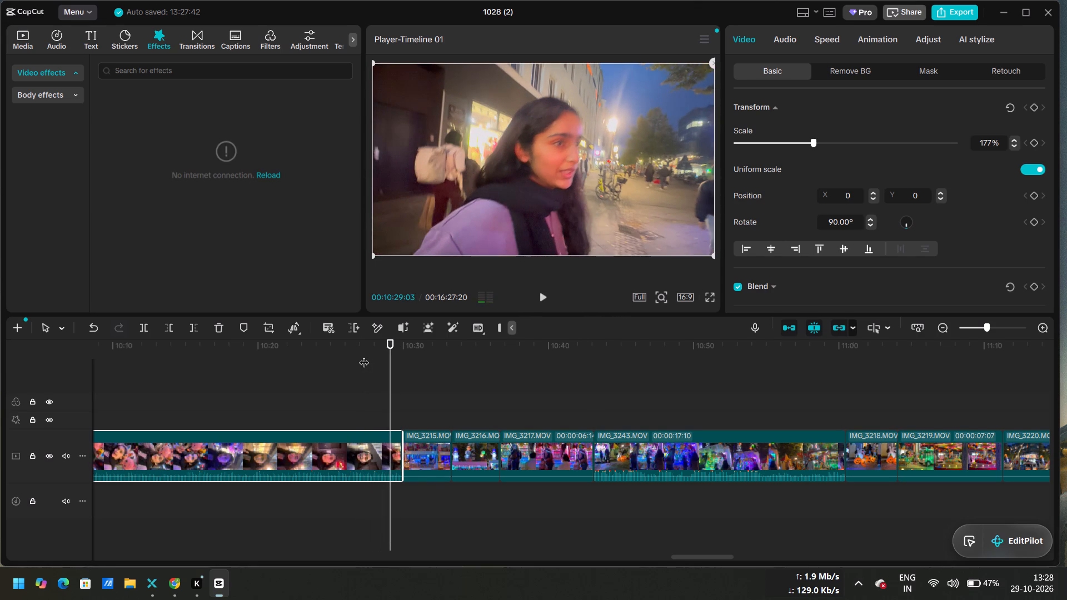
key("w")
Play the cut from the trimmed IMG_3244 clip into IMG_3215 and skim the B-roll up to IMG_3262.
key("space")
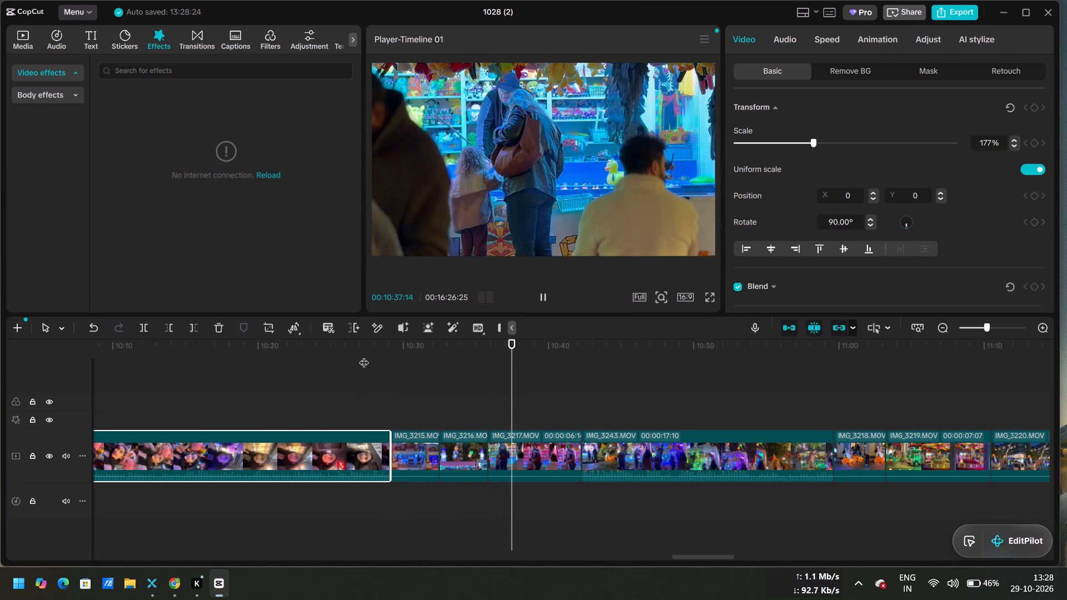
left_click(434, 353)
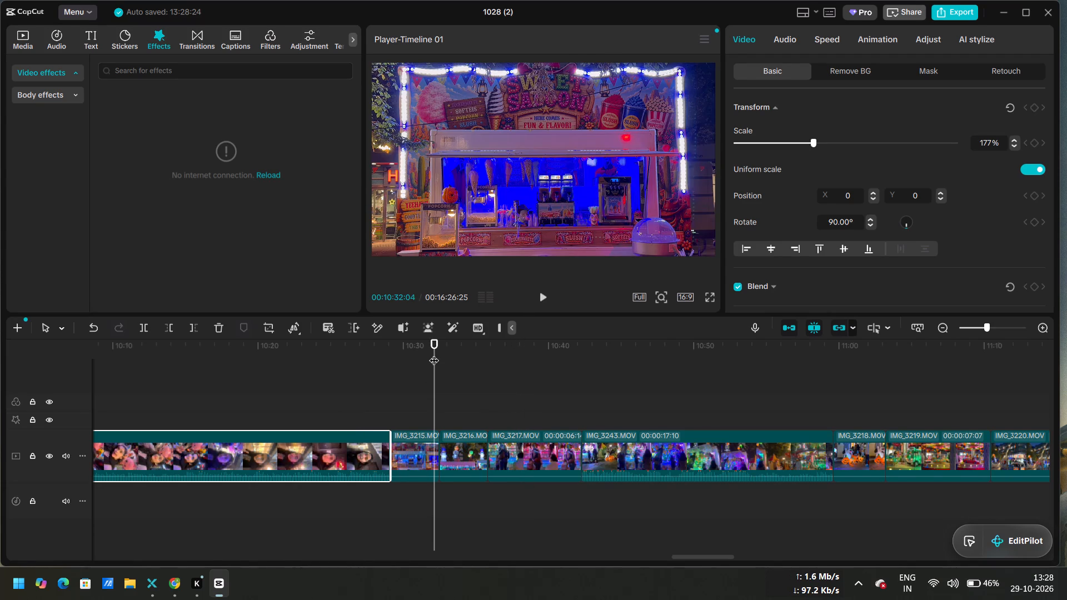
scroll(668, 463, "left", 1)
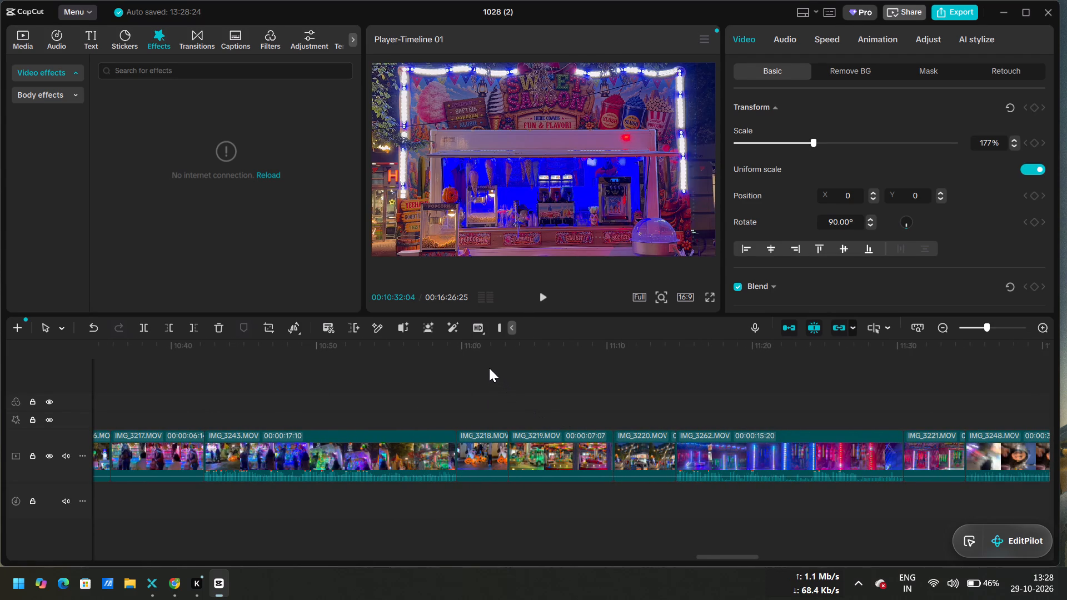
left_click(483, 362)
left_click_drag(483, 362, 692, 374)
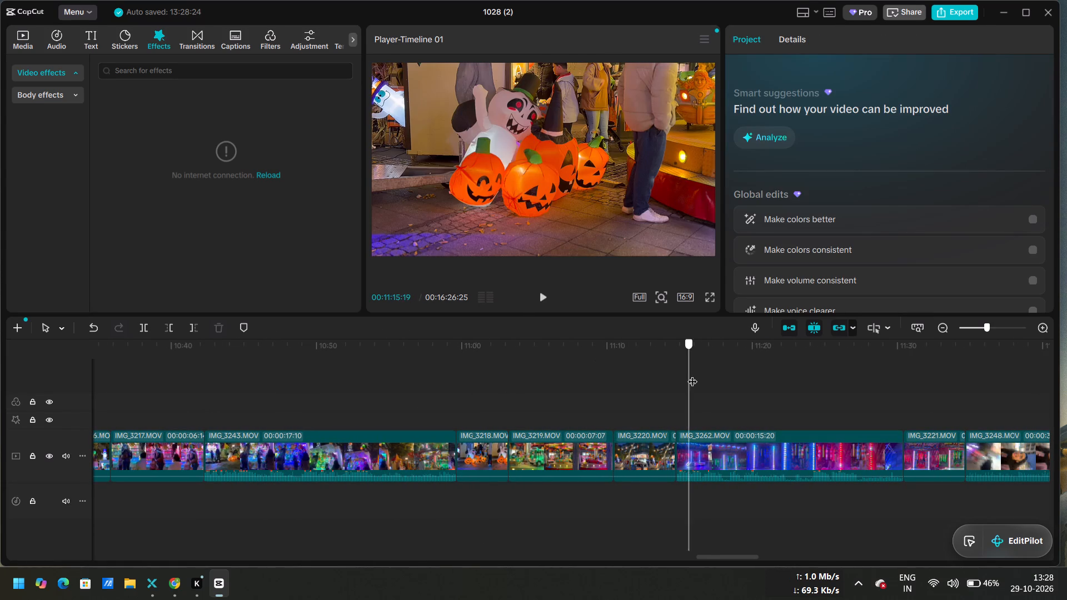
left_click_drag(692, 374, 869, 392)
scroll(869, 392, "left", 1)
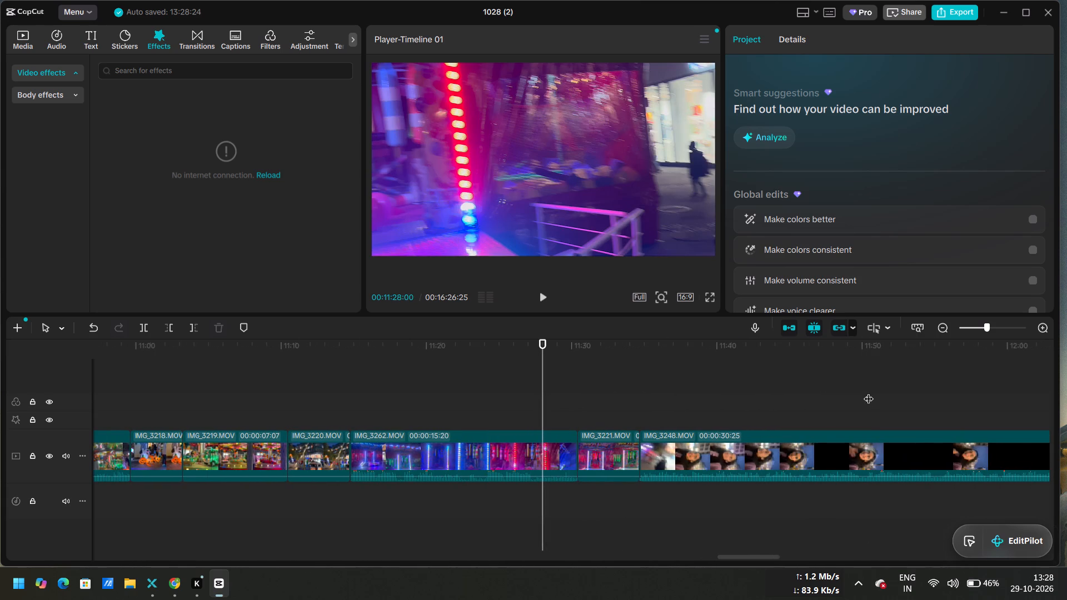
scroll(869, 392, "right", 5)
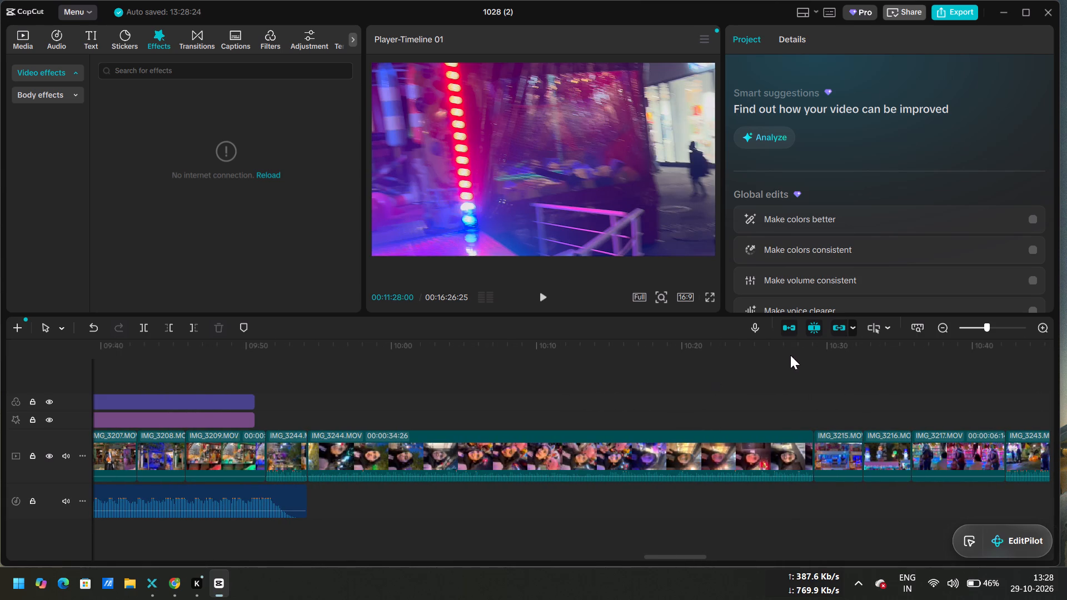
left_click(790, 355)
key("space")
scroll(805, 458, "left", 1)
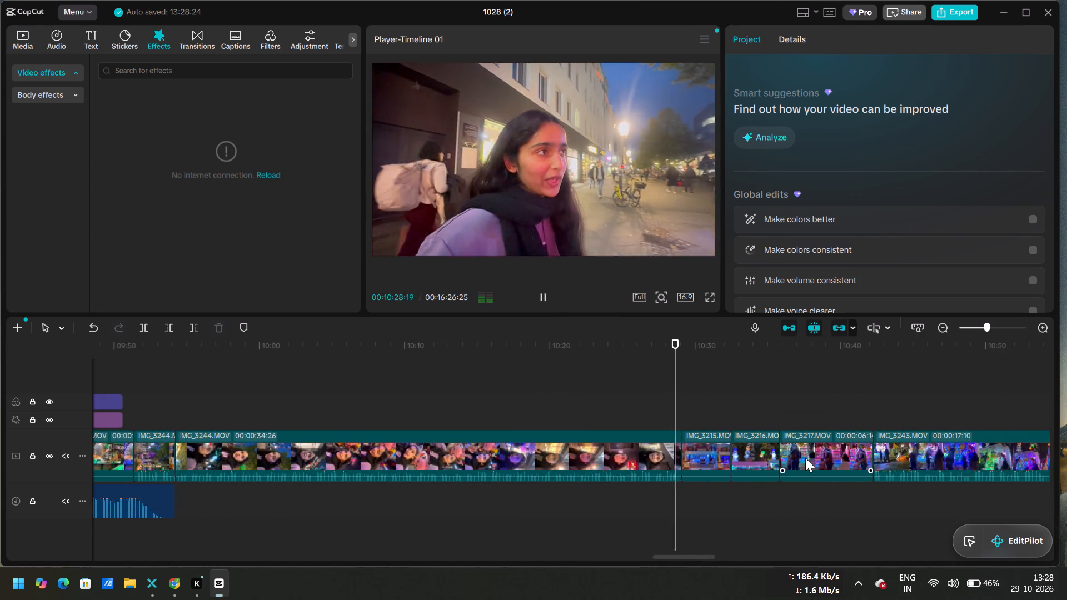
scroll(805, 458, "left", 1)
key("space")
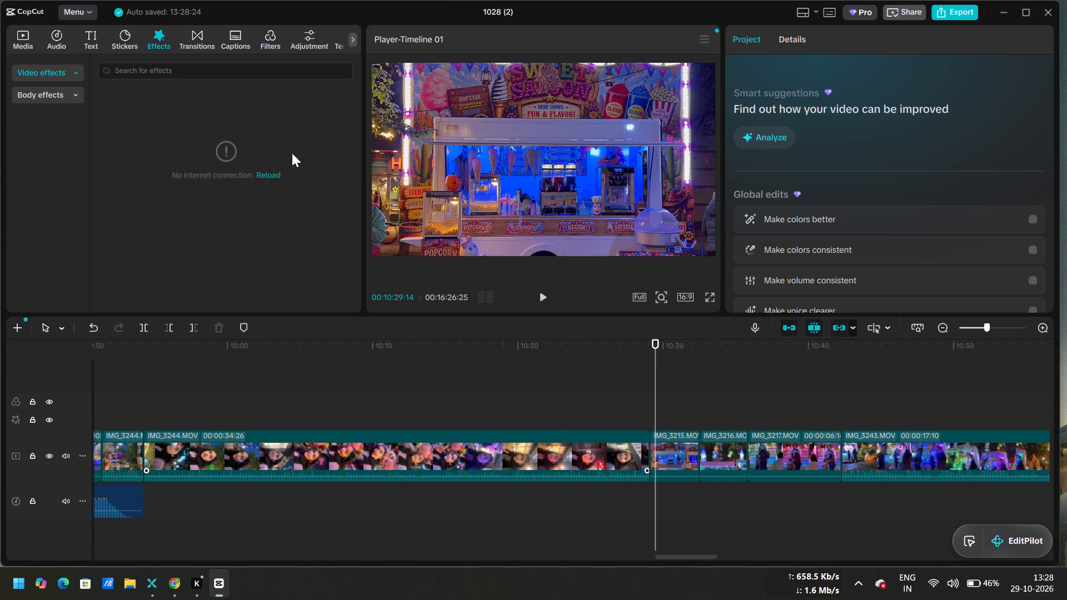
Import the music file purrplecat-long-day-518602 (1).mp3 from the Downloads folder into the project media.
left_click(24, 48)
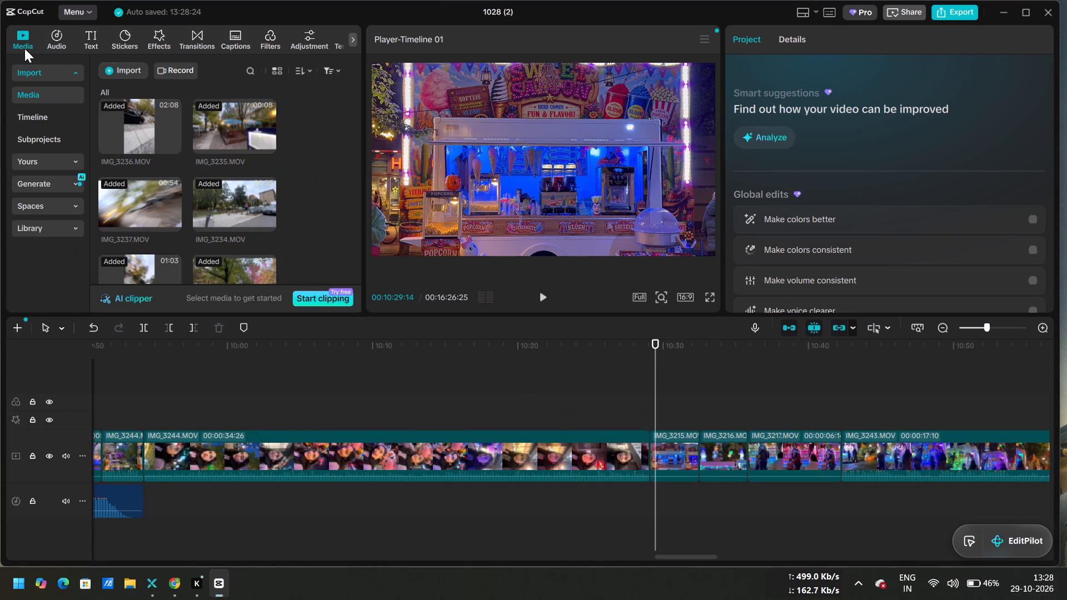
left_click(112, 68)
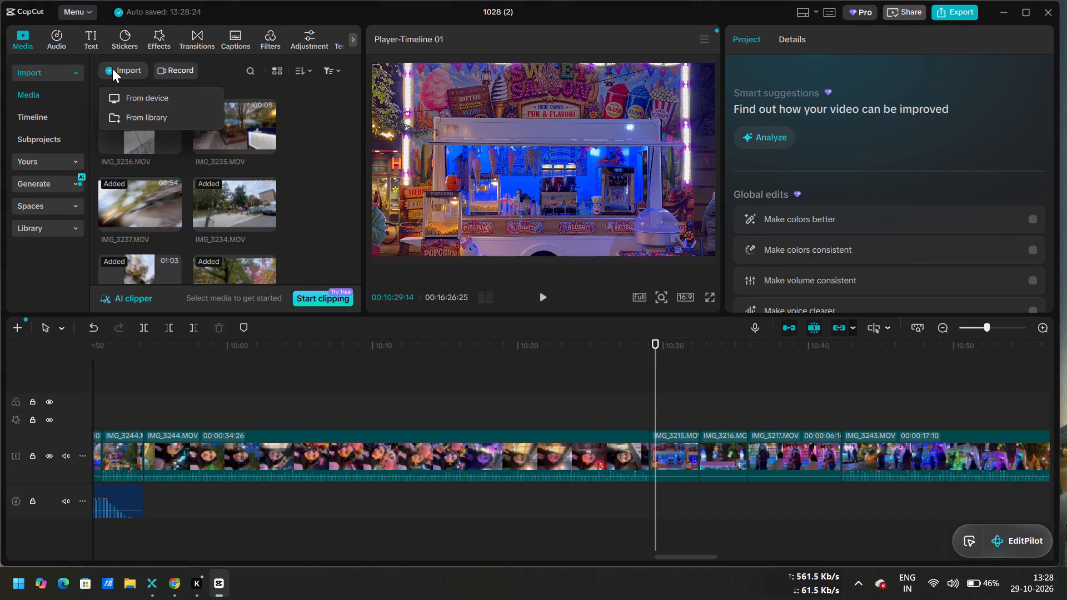
left_click(131, 91)
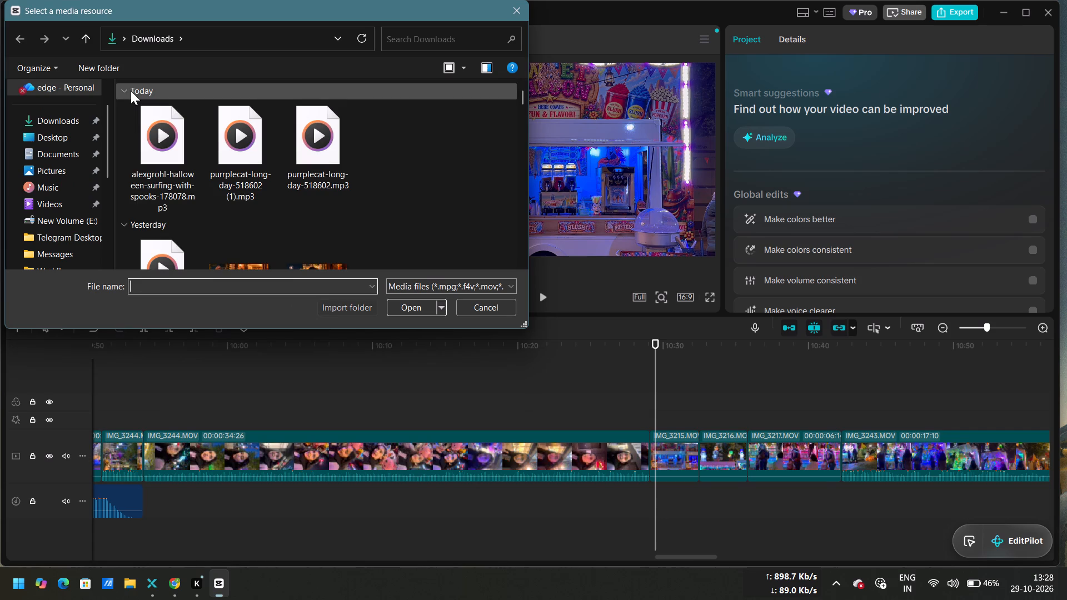
left_click(240, 155)
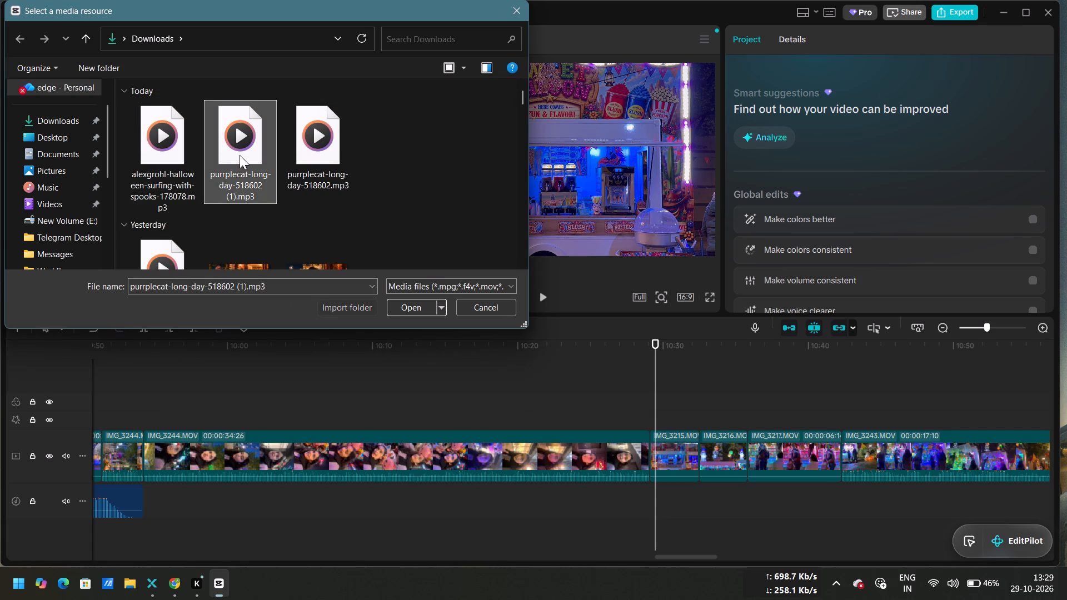
left_click(412, 309)
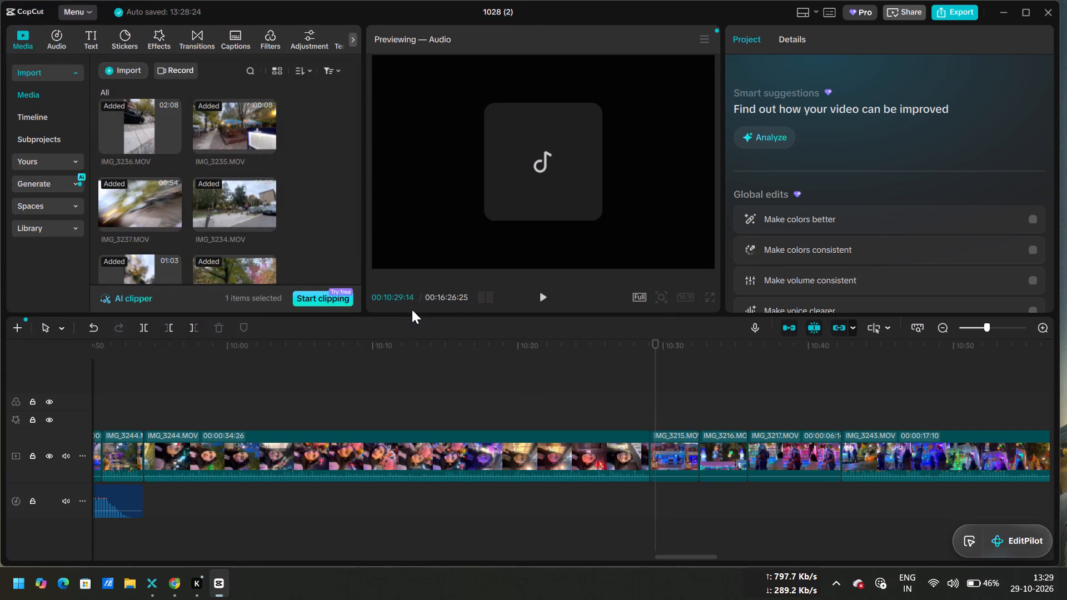
Preview the imported purrplecat music track from its start.
left_click(215, 229)
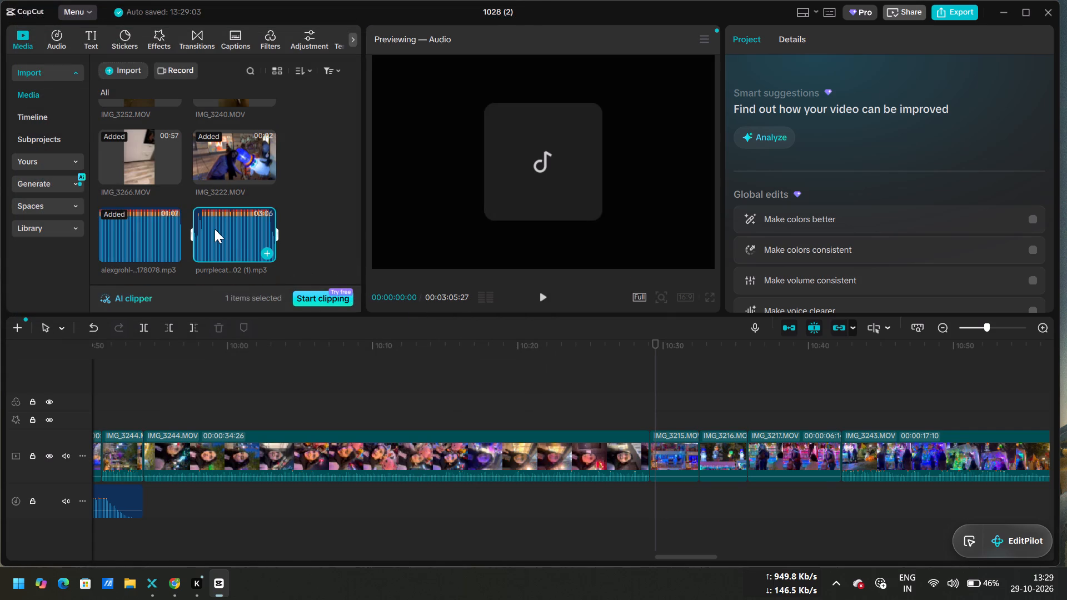
left_click(541, 293)
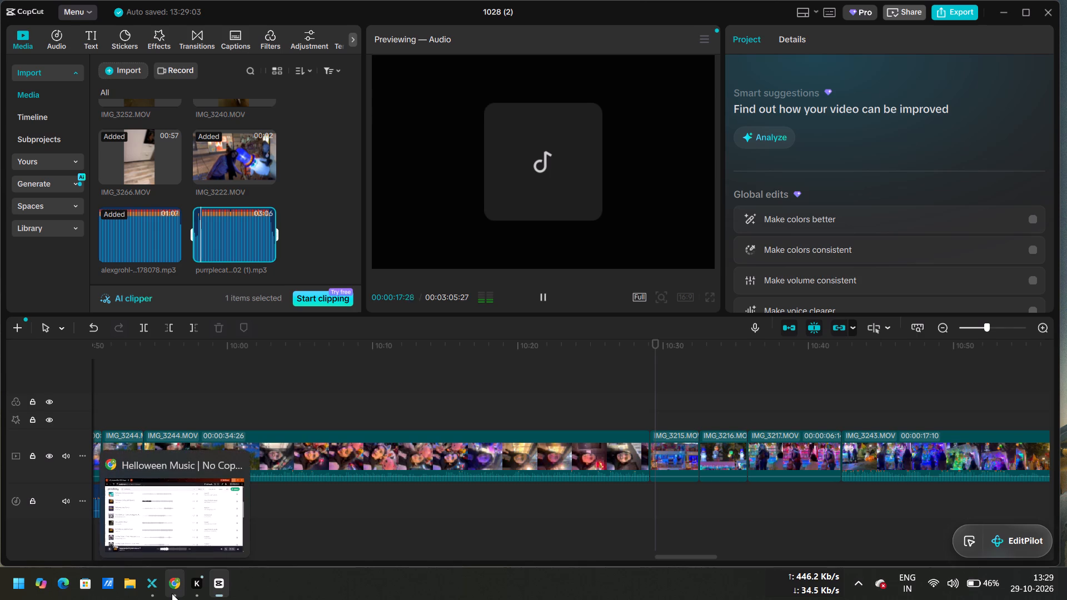
Switch to Chrome and audition The Yosemite Horror and Crime Scene LA on Pixabay, pausing the purrplecat preview in CapCut.
left_click(144, 513)
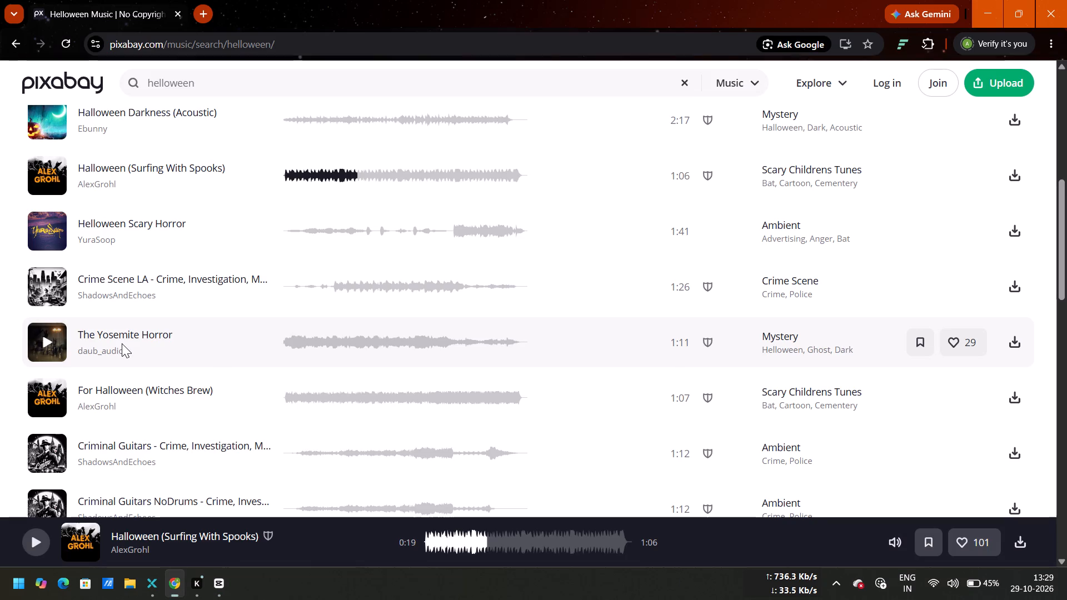
scroll(122, 343, "down", 1)
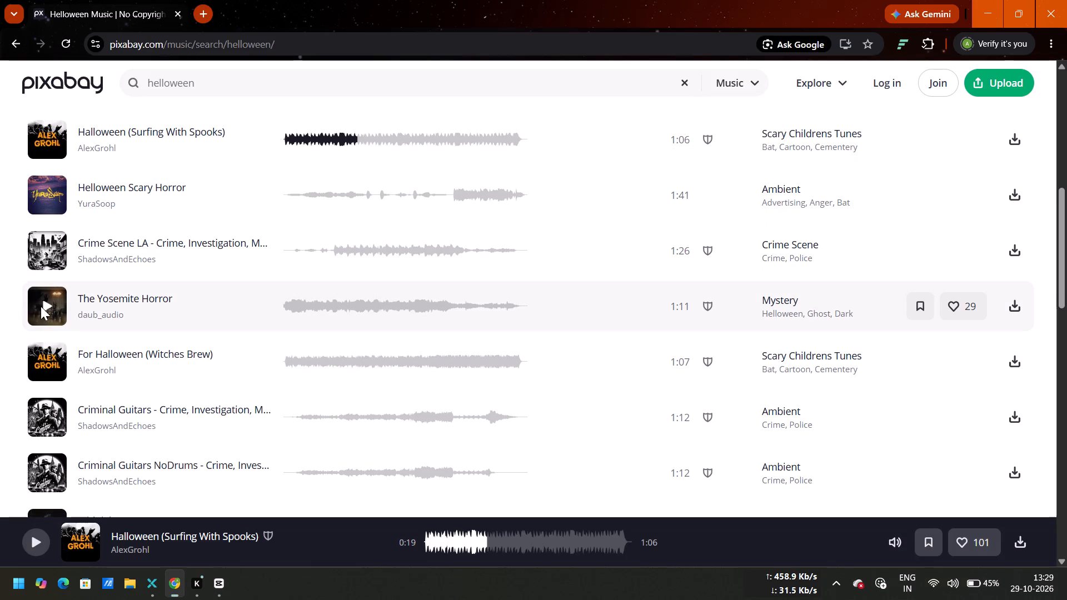
left_click(41, 306)
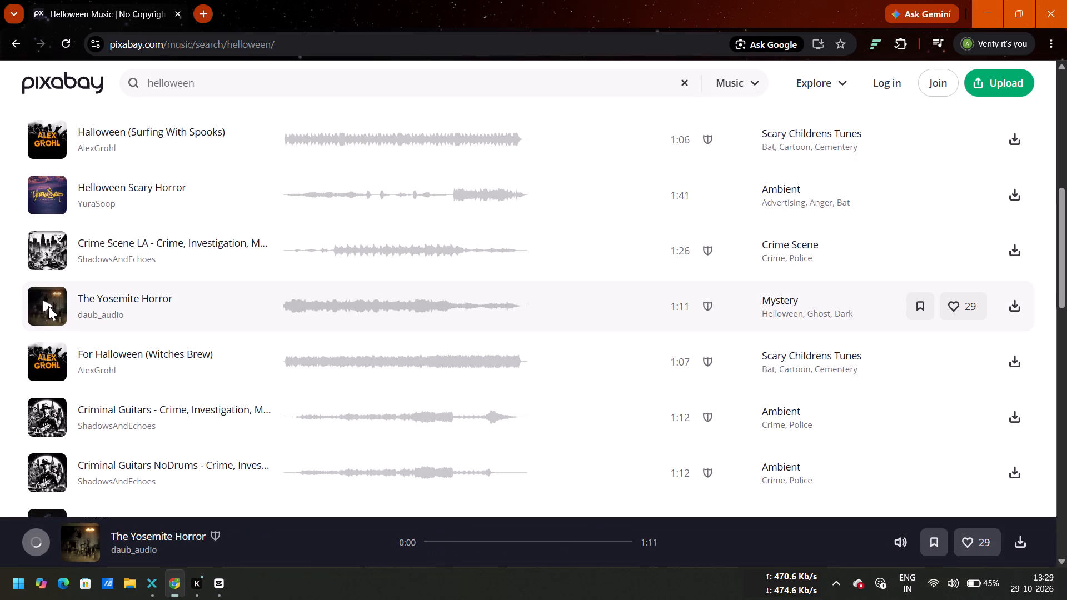
left_click(49, 304)
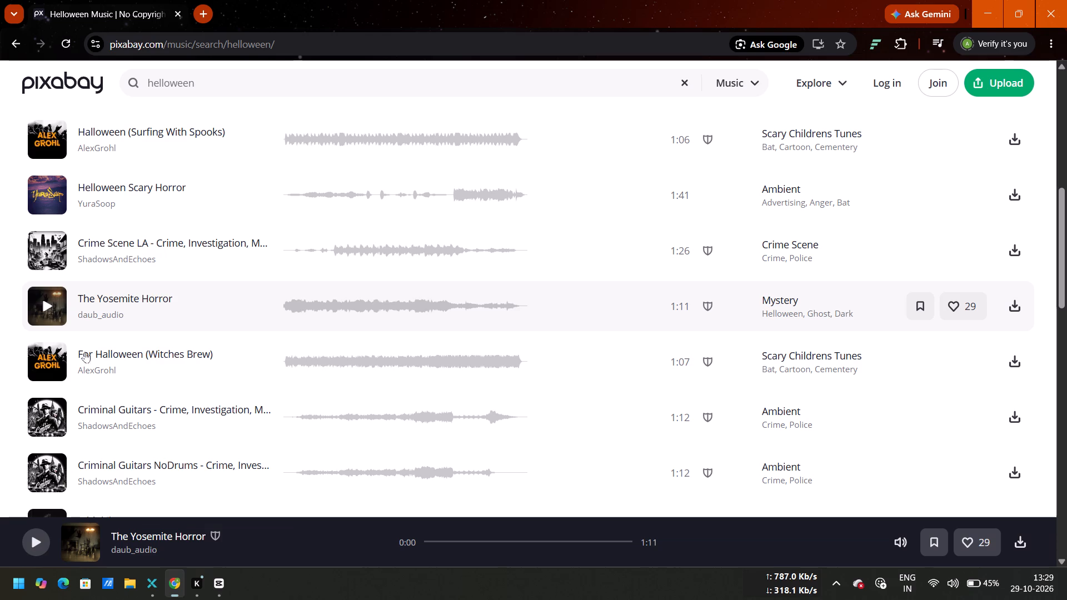
left_click(221, 583)
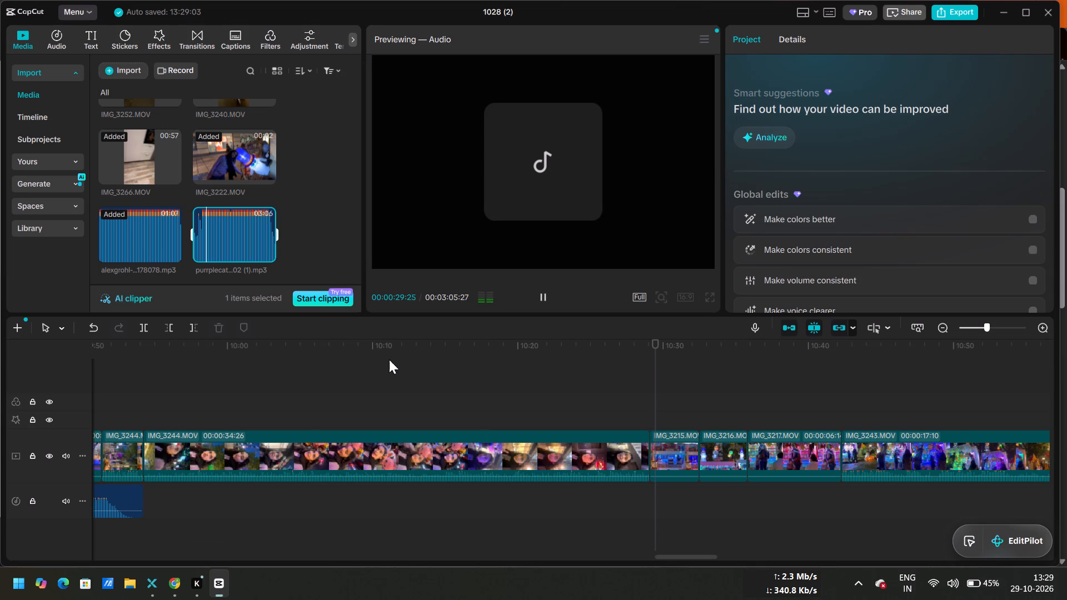
left_click(542, 303)
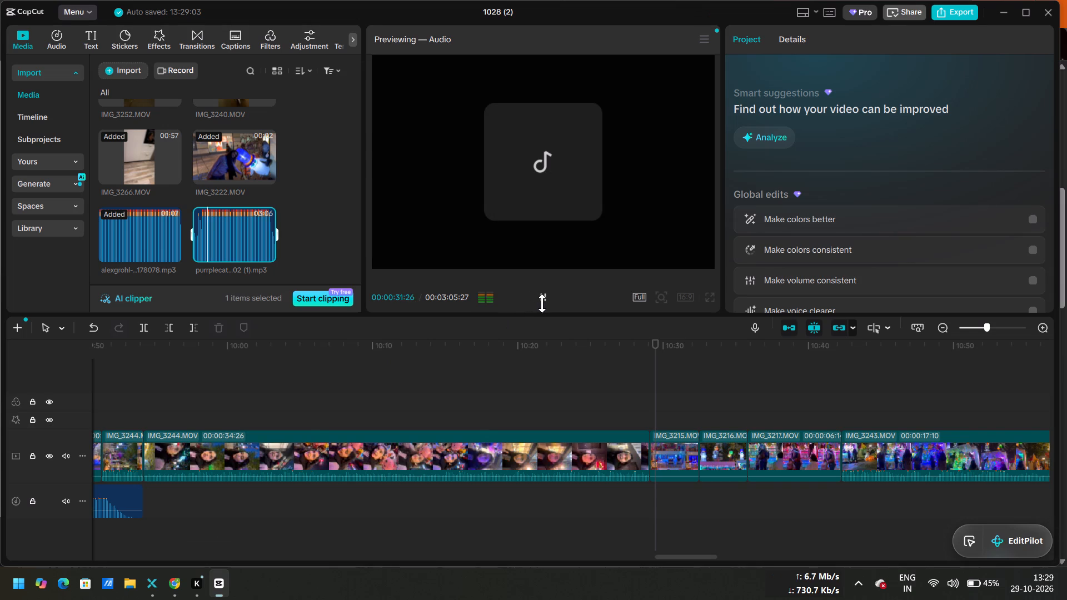
left_click(181, 582)
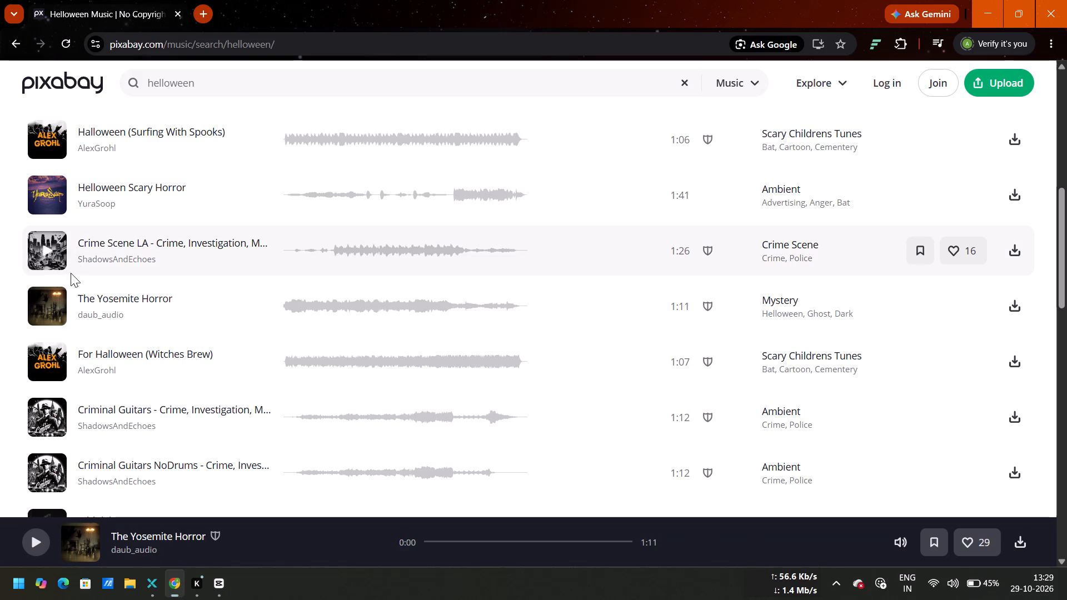
left_click(43, 249)
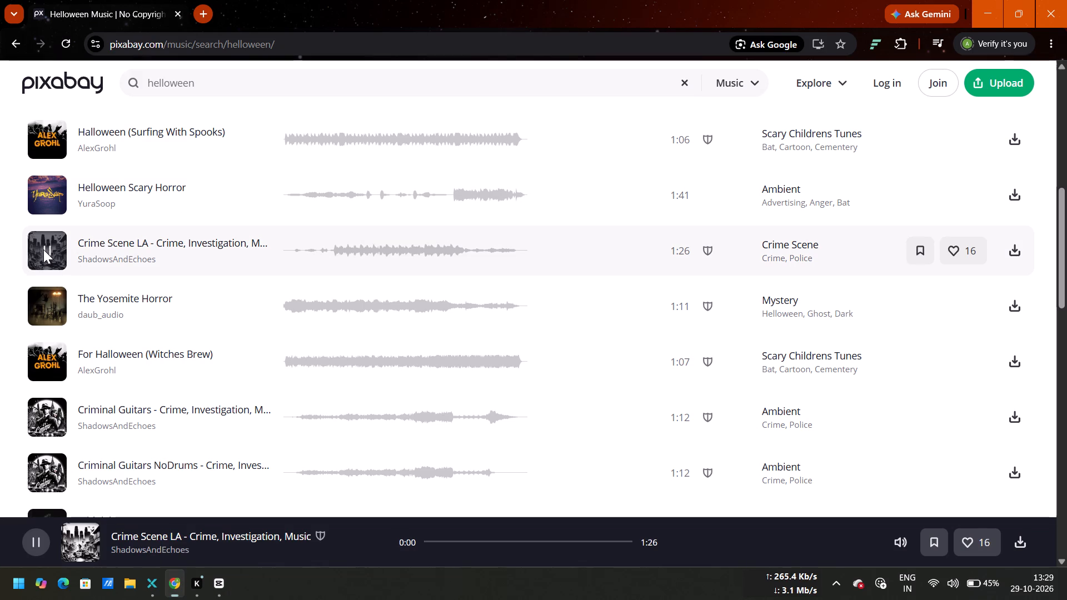
left_click(49, 305)
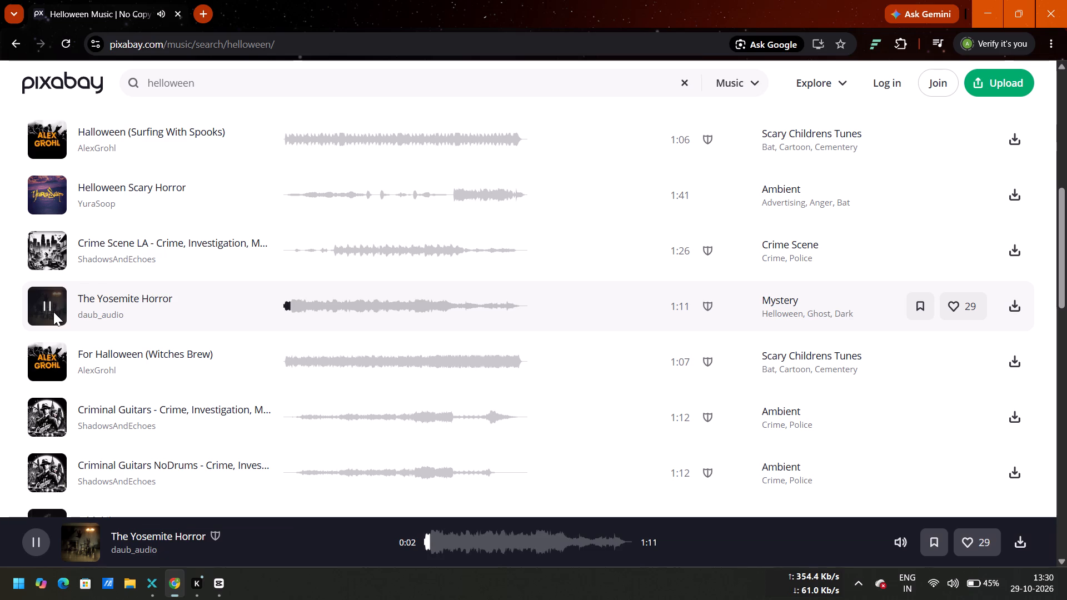
left_click(979, 595)
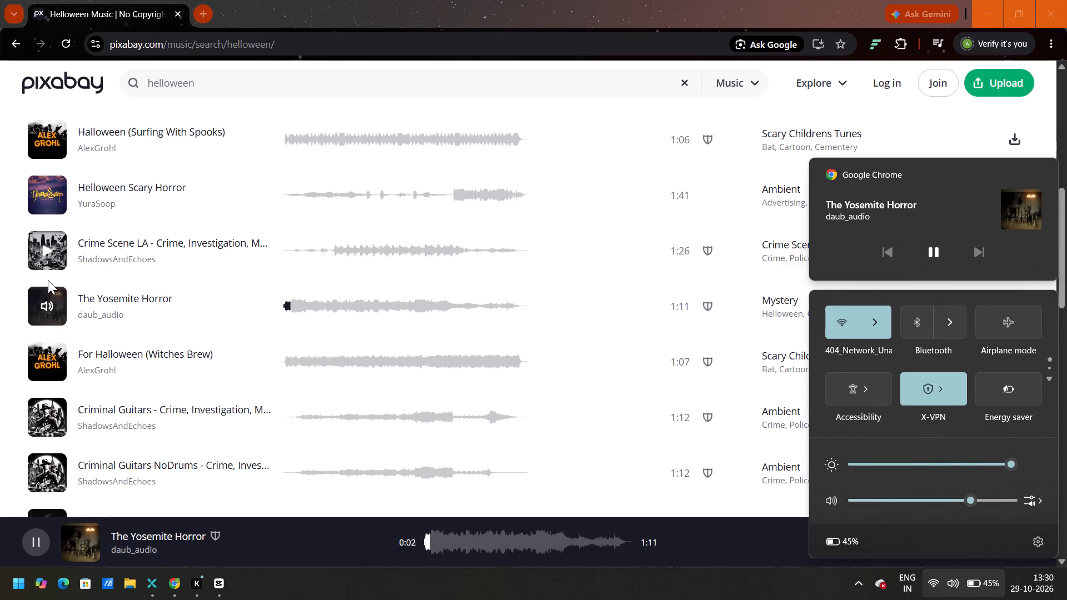
Audition AlexGrohl's For Halloween (Witches Brew) and download the track.
left_click(43, 366)
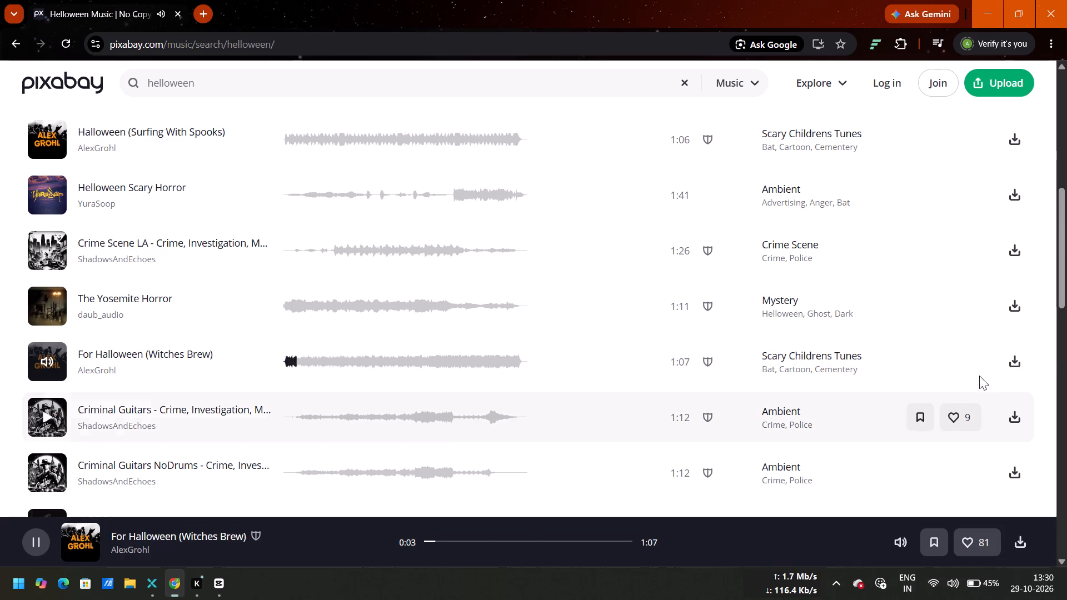
left_click(1020, 368)
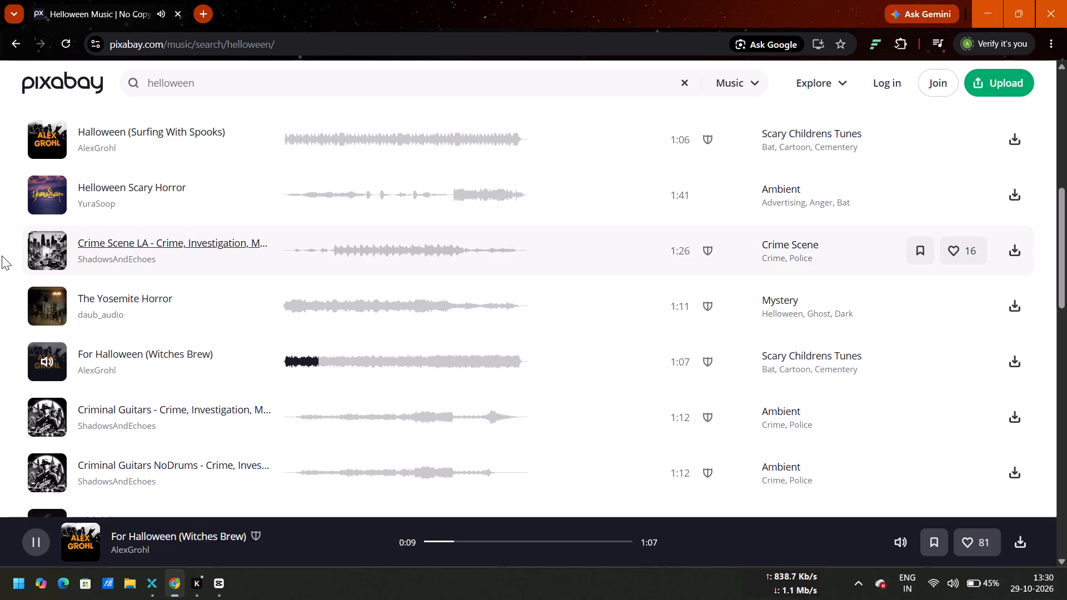
Audition YuraSoop's Helloween Scary Horror and download the track.
left_click(48, 190)
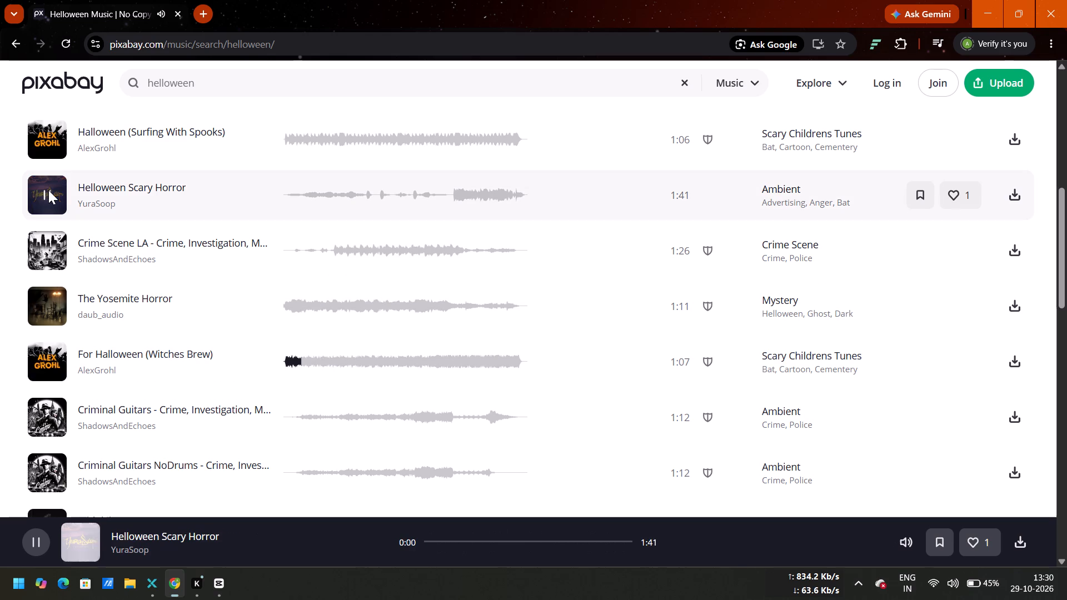
scroll(247, 275, "up", 1)
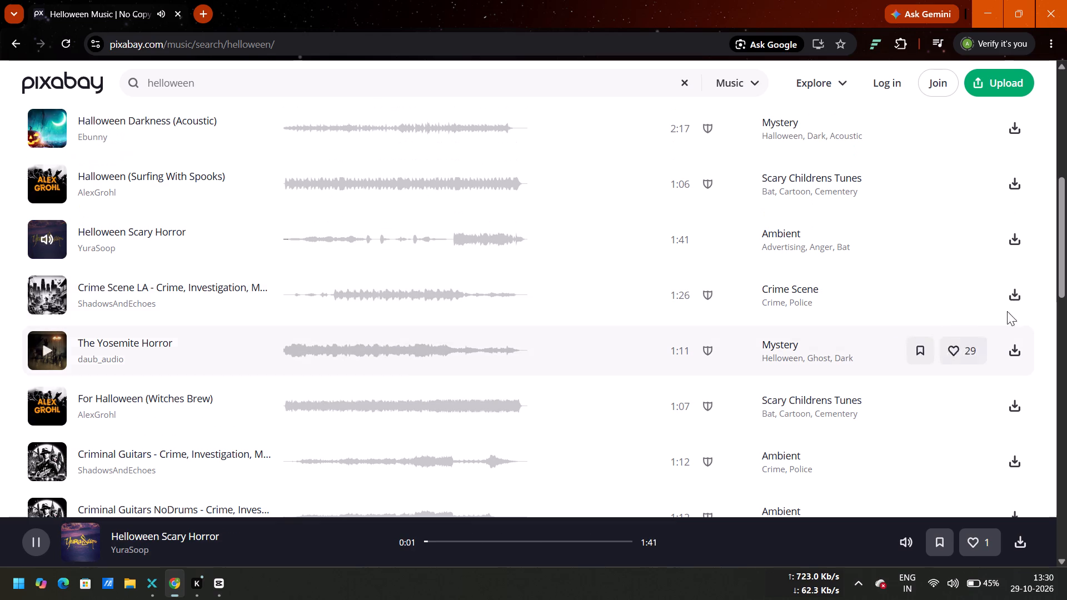
left_click(1010, 236)
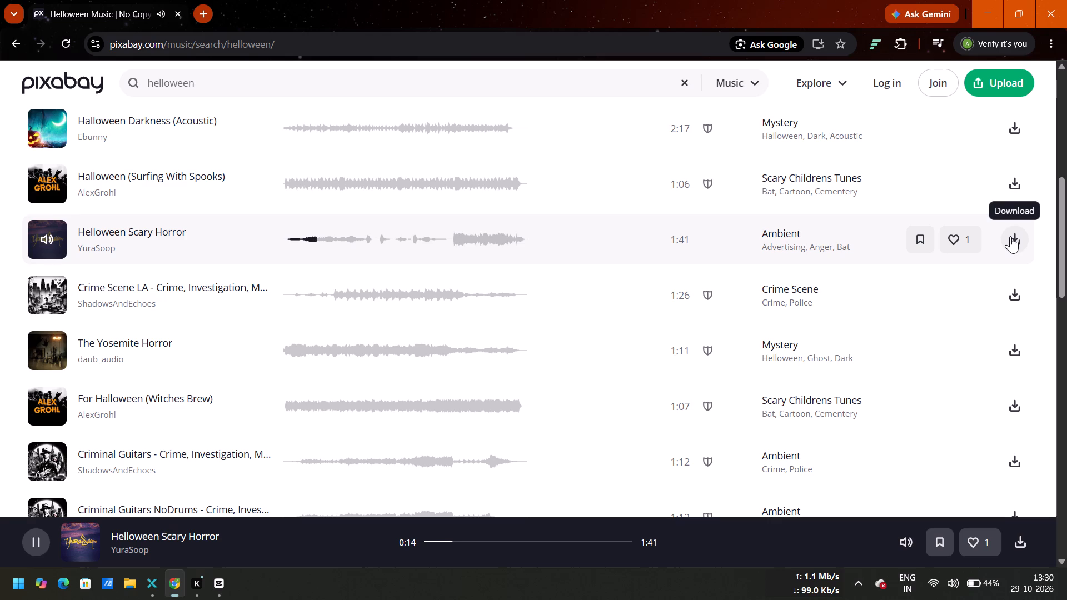
Audition Ebunny's Halloween Darkness (Acoustic) and download the track.
scroll(727, 281, "up", 1)
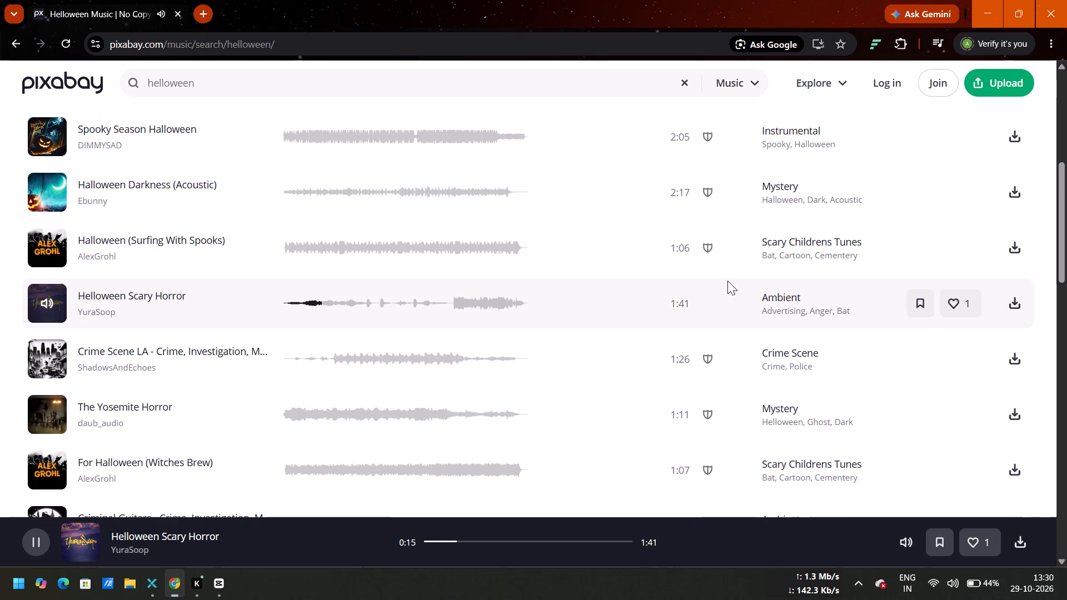
left_click(57, 191)
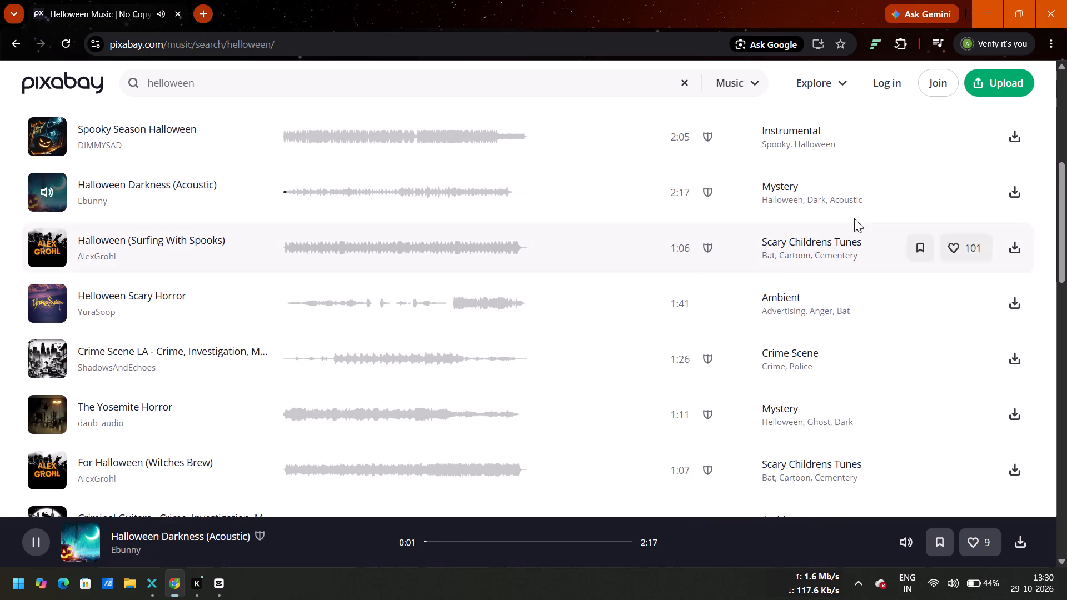
left_click(1021, 191)
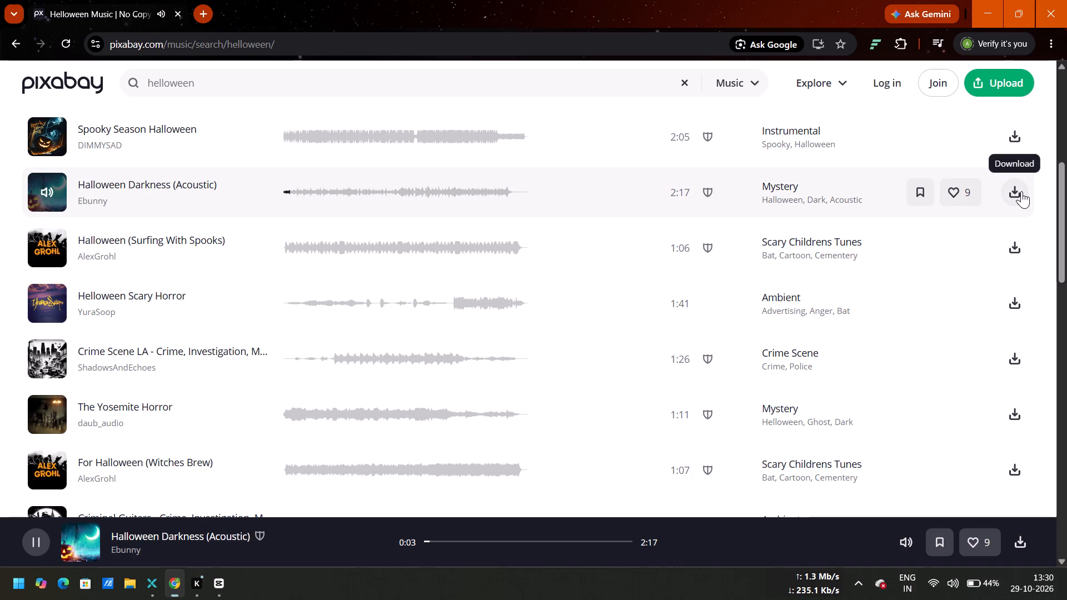
triple_click(1021, 191)
triple_click(1021, 191)
triple_click(1021, 191)
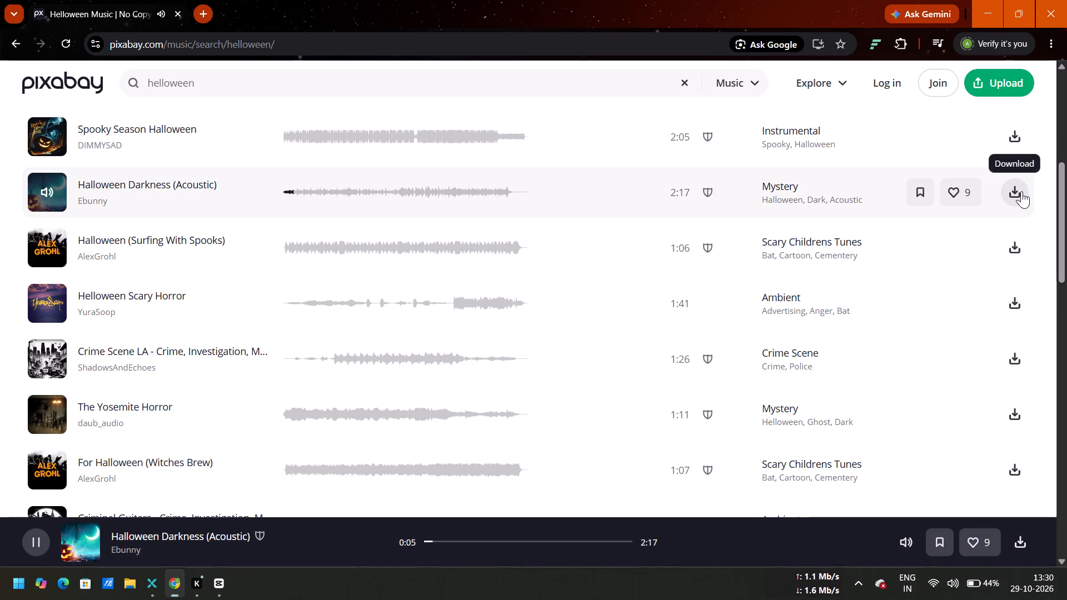
left_click(1021, 191)
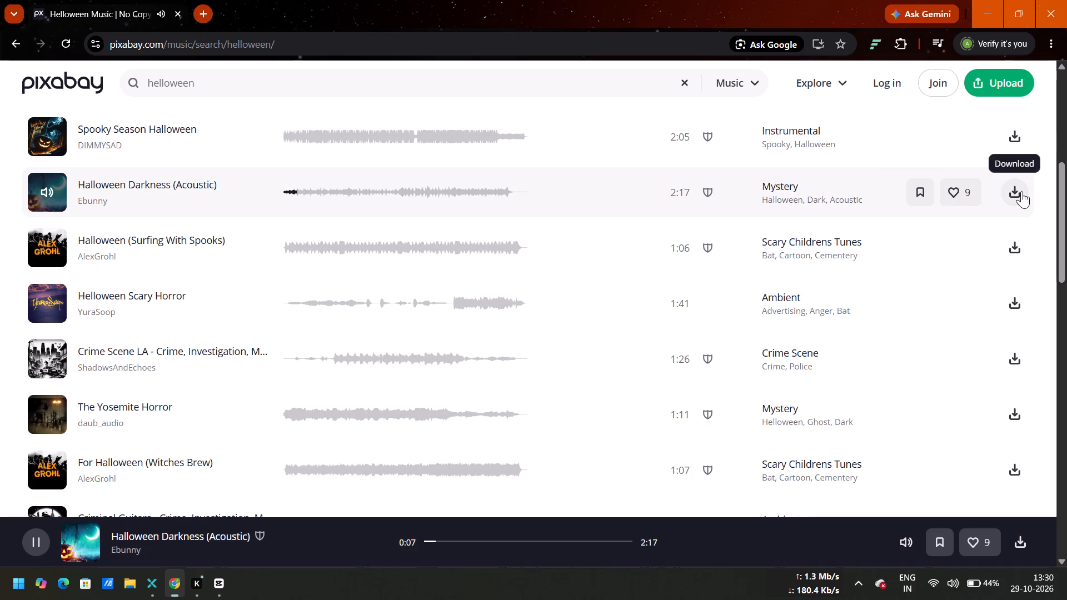
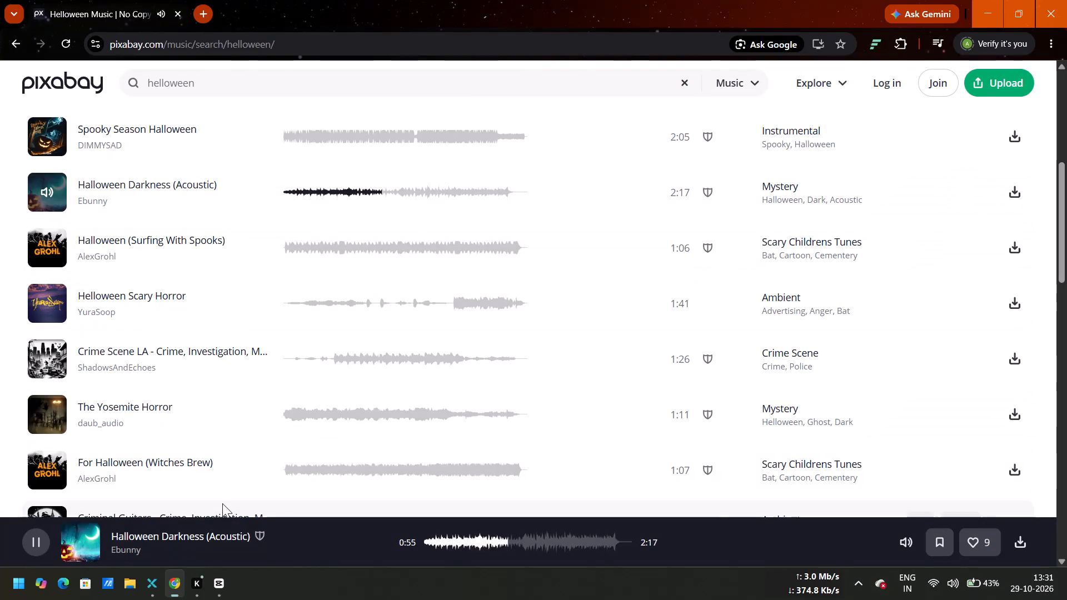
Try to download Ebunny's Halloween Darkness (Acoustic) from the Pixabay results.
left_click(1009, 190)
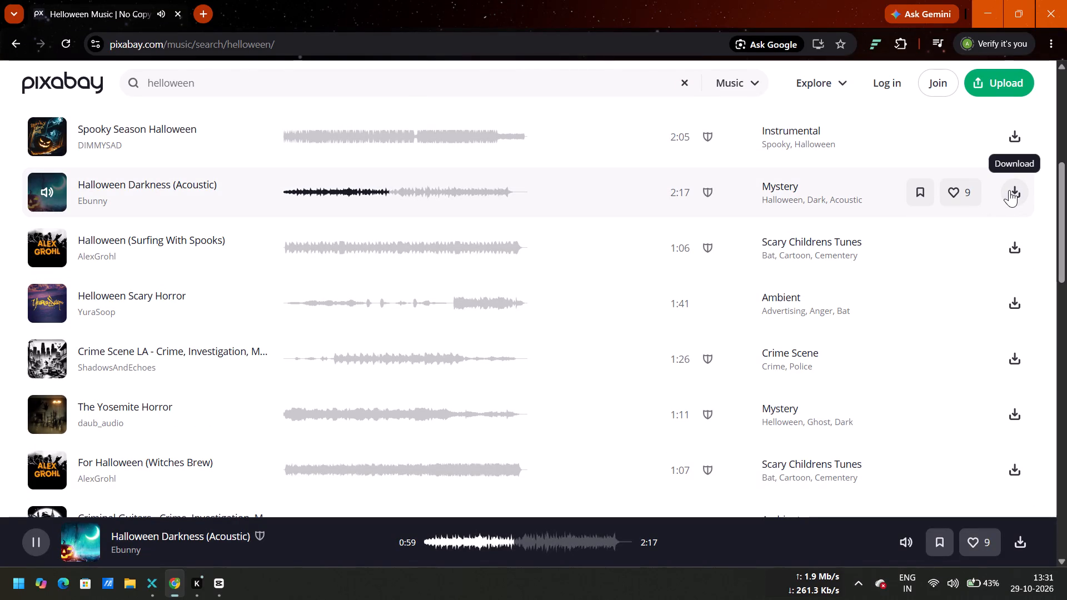
Switch the computer's Wi-Fi connection to the Edge Phone network.
left_click(946, 570)
left_click(880, 328)
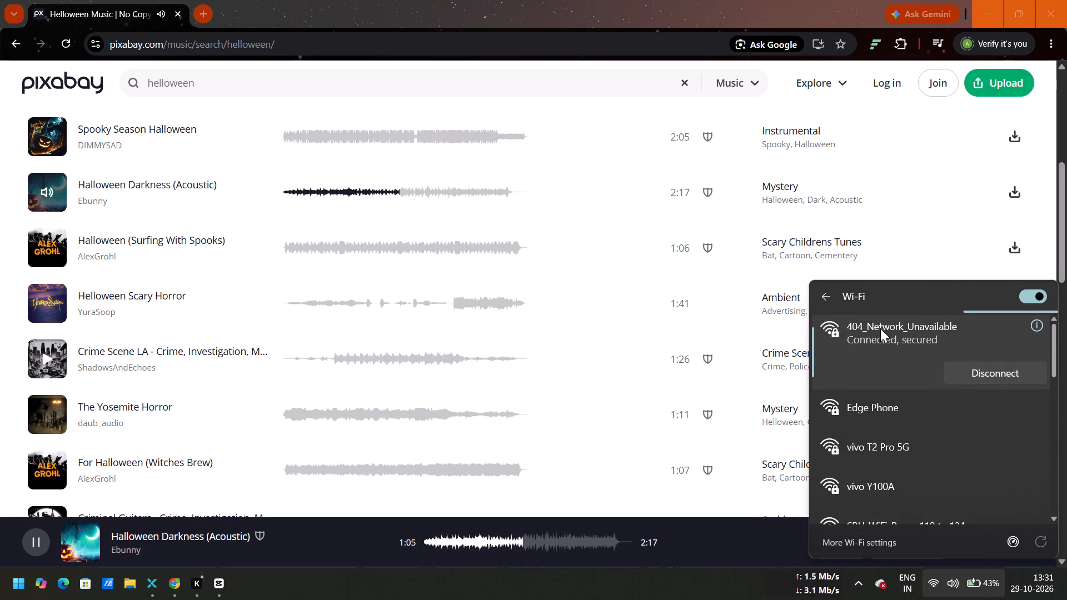
left_click(866, 406)
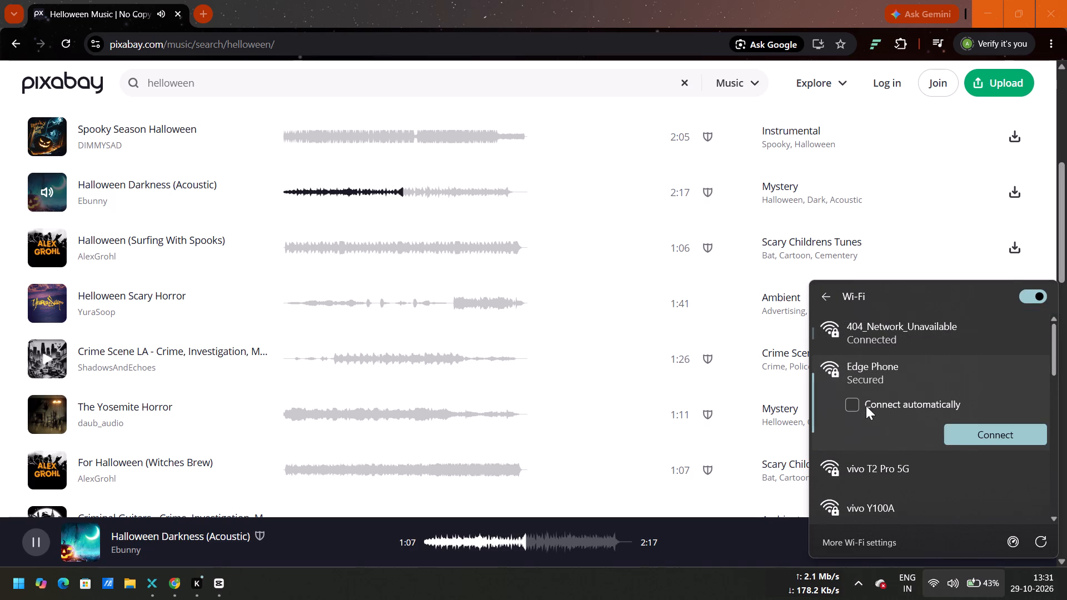
left_click(960, 436)
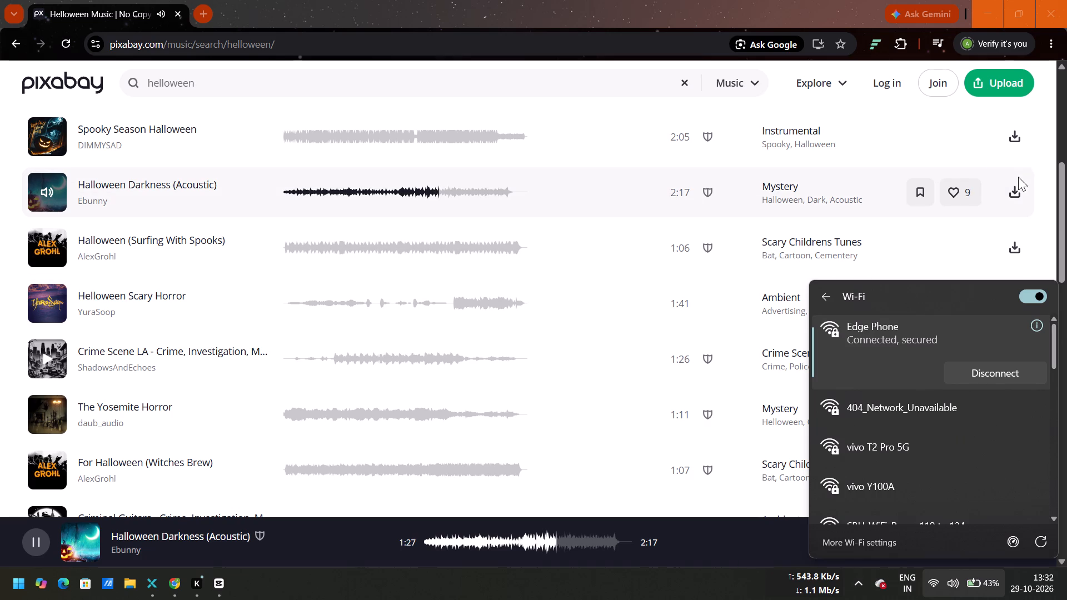
Retry the download of Ebunny's Halloween Darkness (Acoustic) over the new connection.
left_click(1015, 196)
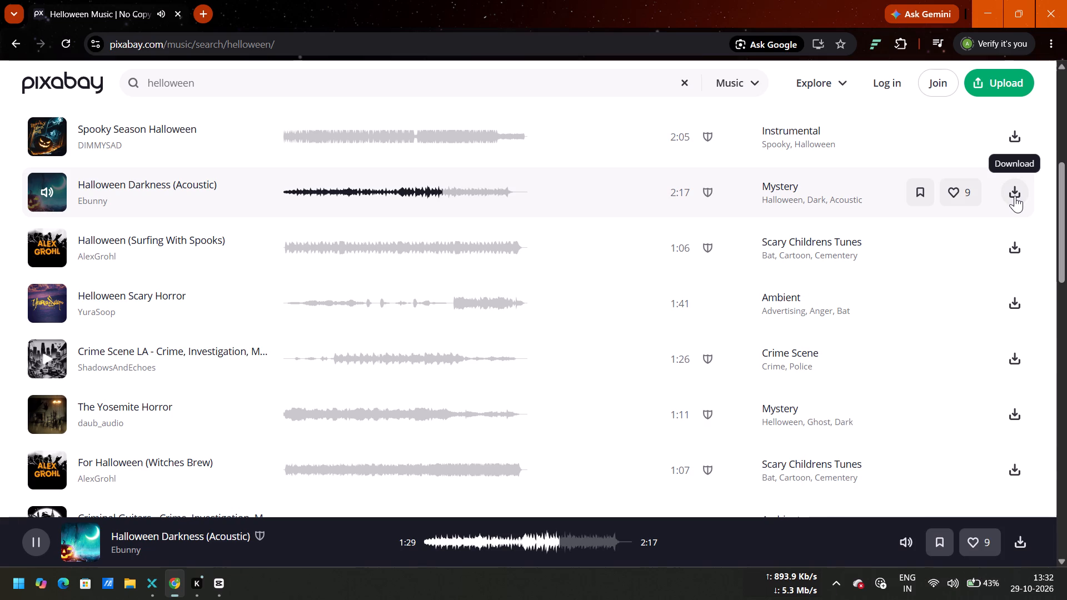
double_click(1015, 196)
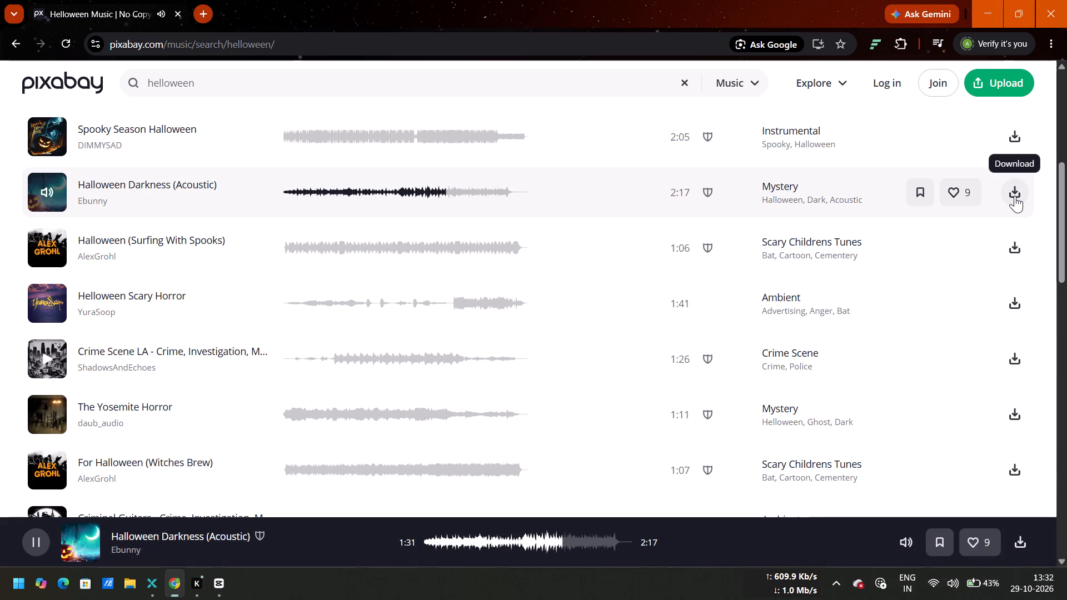
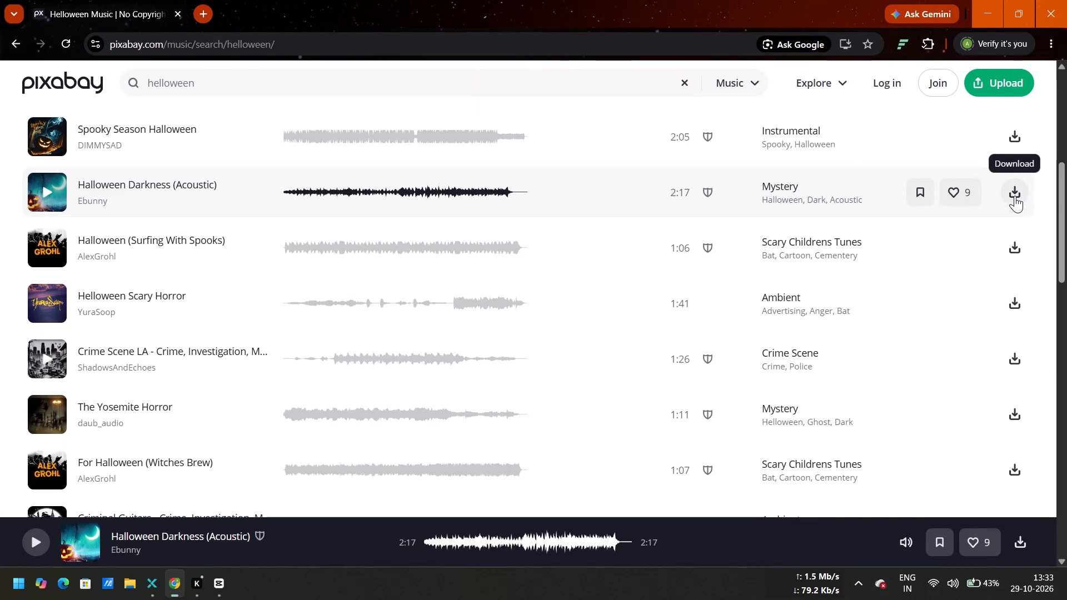
Close the Pixabay browser window and exit the CapCut editor with project 1028 (2).
left_click(1065, 1)
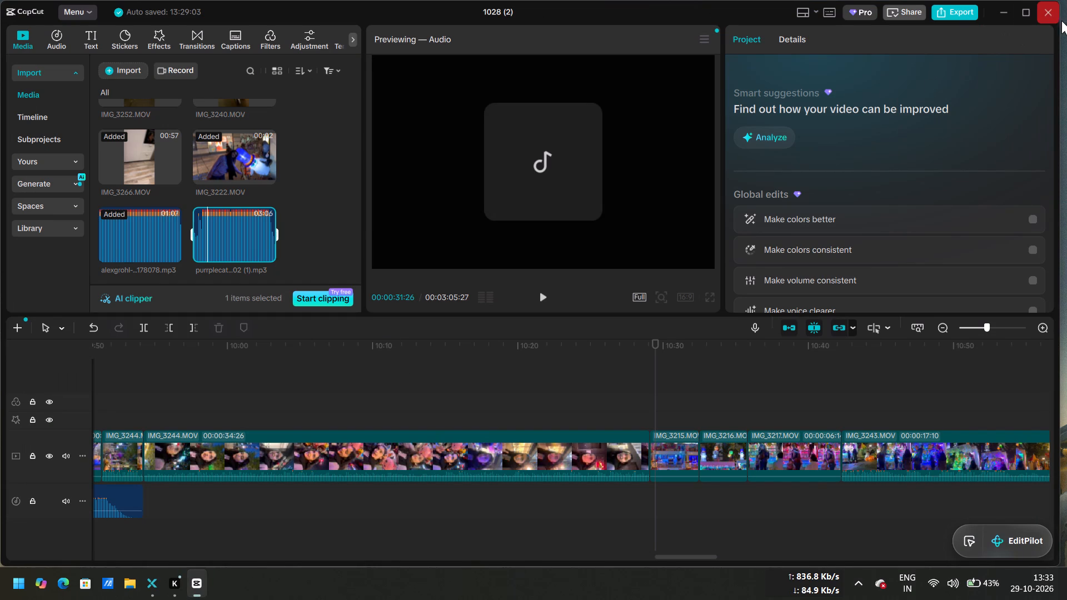
triple_click(1050, 11)
triple_click(1050, 11)
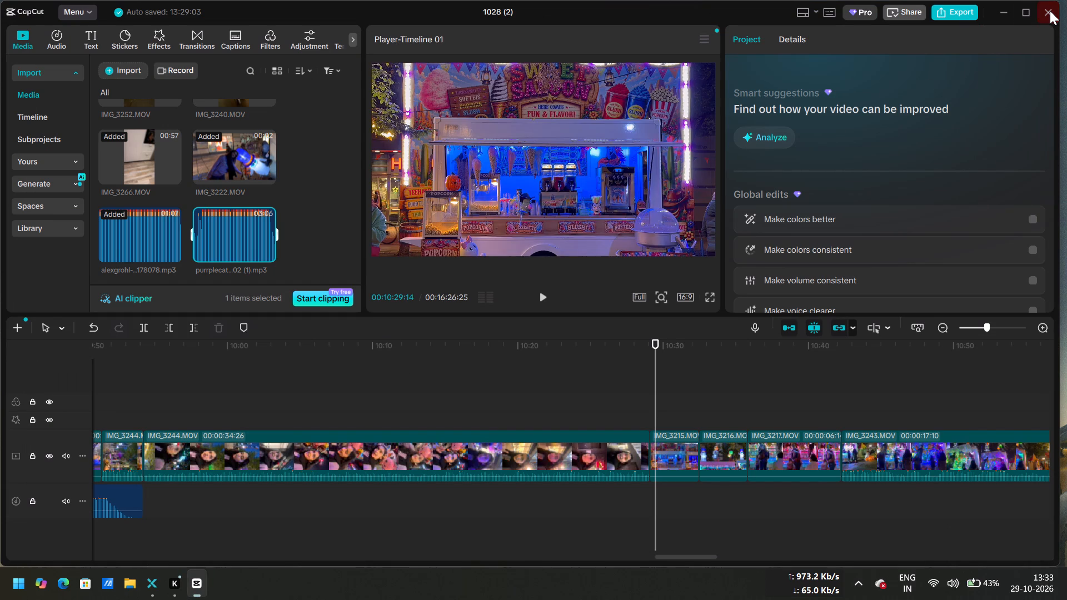
triple_click(1050, 11)
triple_click(1050, 11)
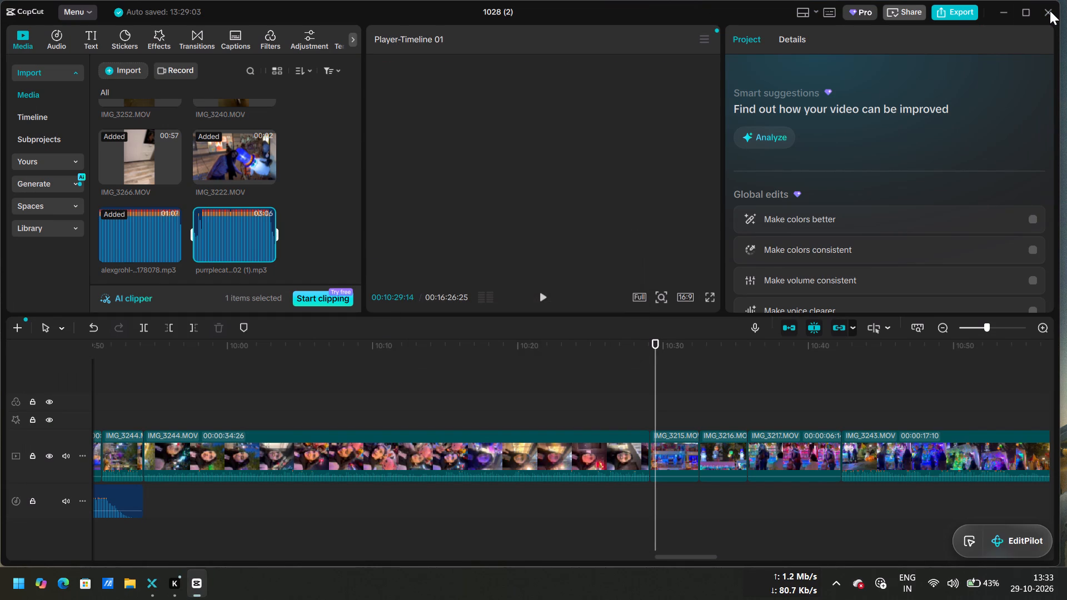